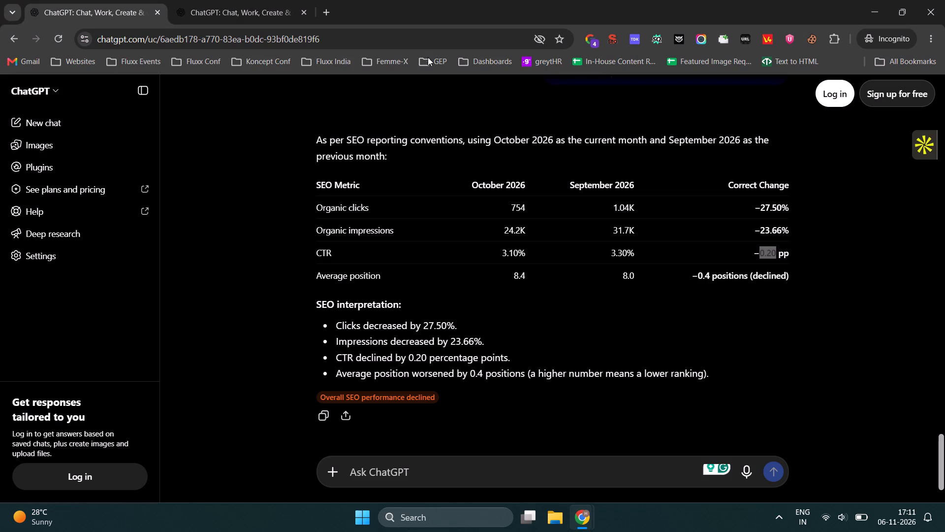
Switch to the Fluxx Conference landing page report in Google Analytics and examine the lower-ranked pages' October versus September 2026 figures.
key("alt+Tab")
key("alt+Tab")
key("alt+Tab")
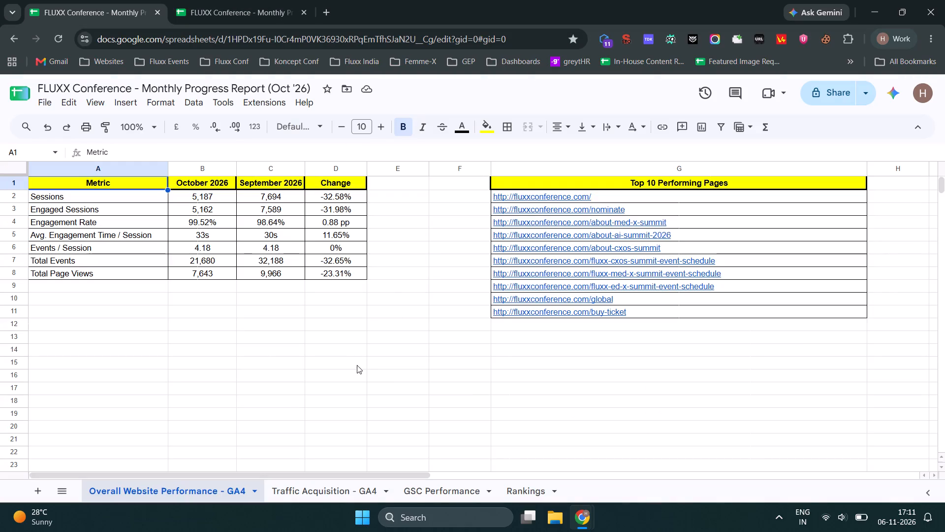
key("alt+Tab")
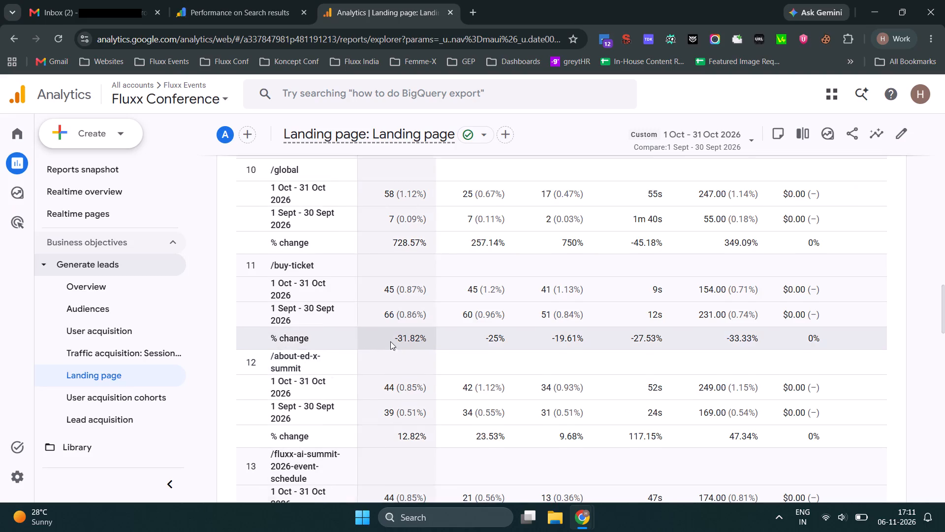
scroll(390, 341, "down", 5)
scroll(390, 343, "up", 7)
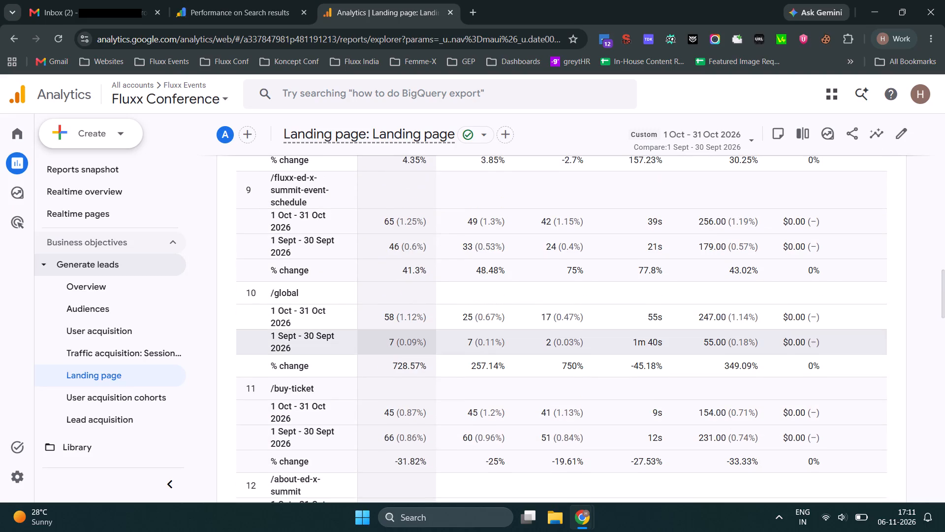
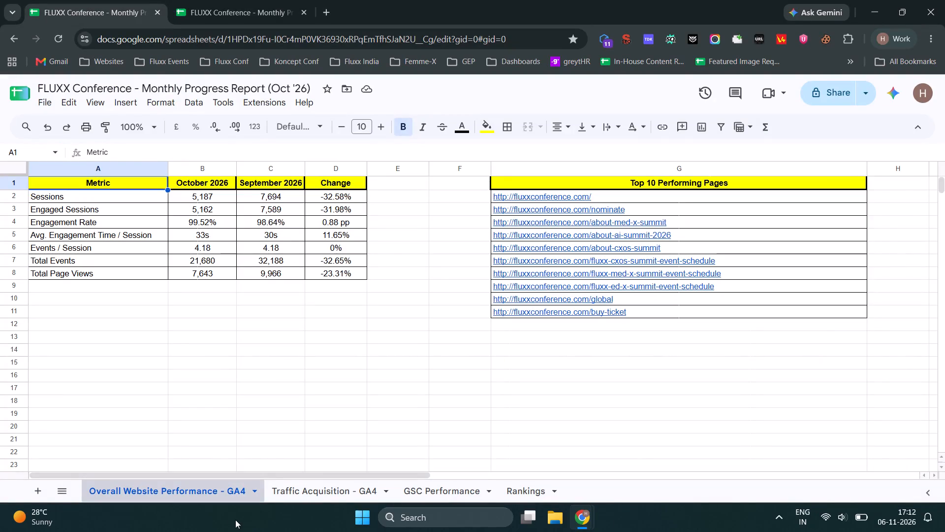
Review the FLUXX Conference October report's Traffic Acquisition, GSC Performance, Rankings and Overall Website Performance sheets.
left_click(309, 501)
left_click(450, 485)
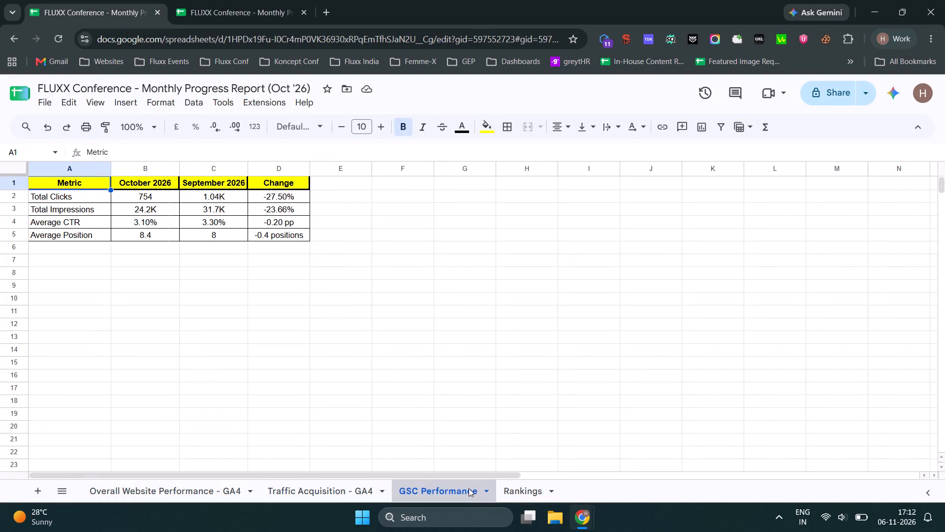
left_click(523, 495)
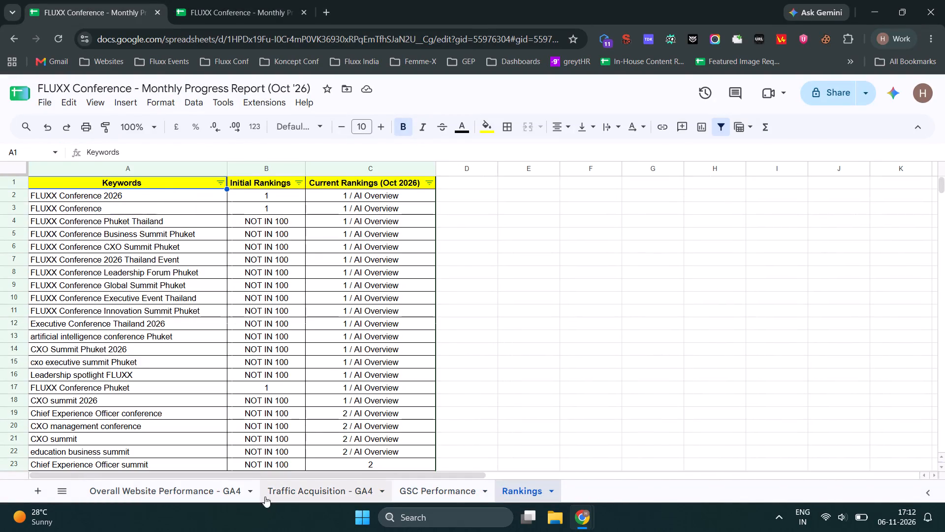
left_click(211, 496)
left_click(299, 494)
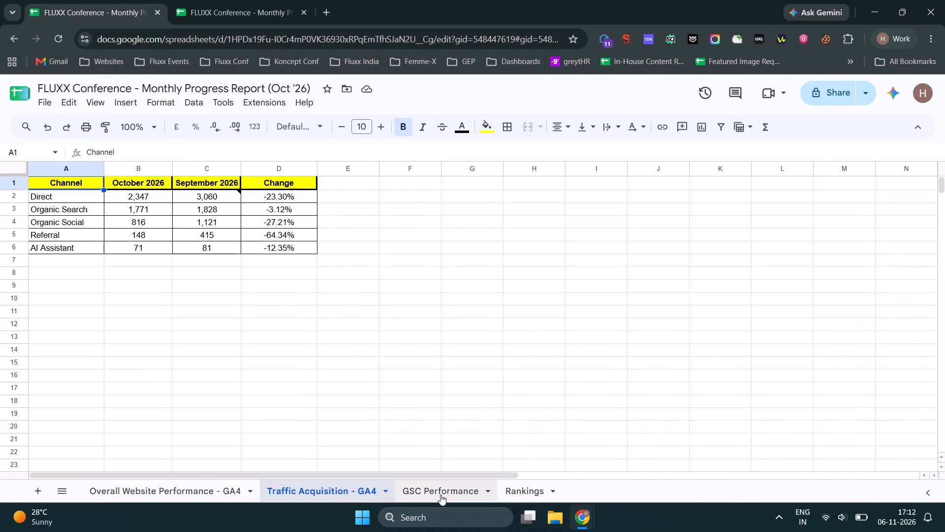
left_click(441, 495)
left_click(518, 492)
left_click(177, 486)
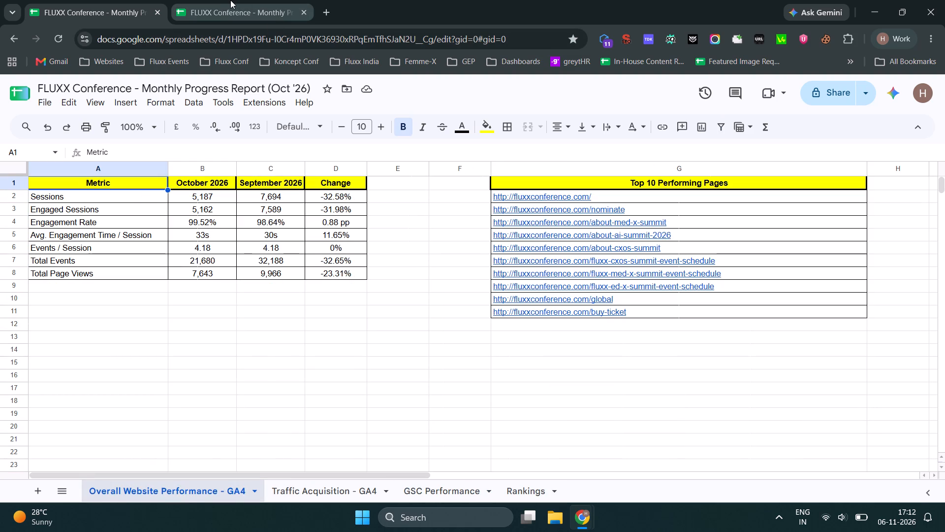
Replace the open FLUXX Conference reports with the Koncept Conference monthly progress reports for October '26 and September '26, and show the October one.
left_click(232, 0)
left_click(300, 13)
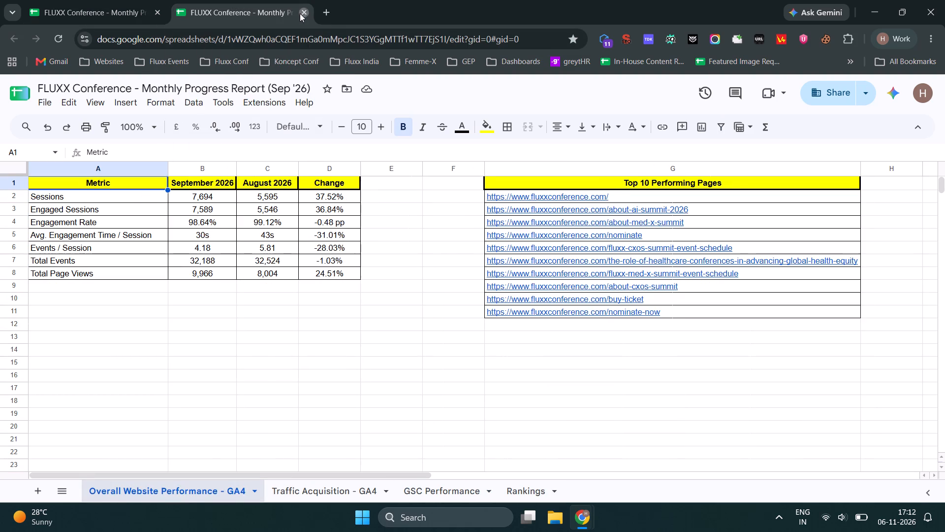
left_click(886, 60)
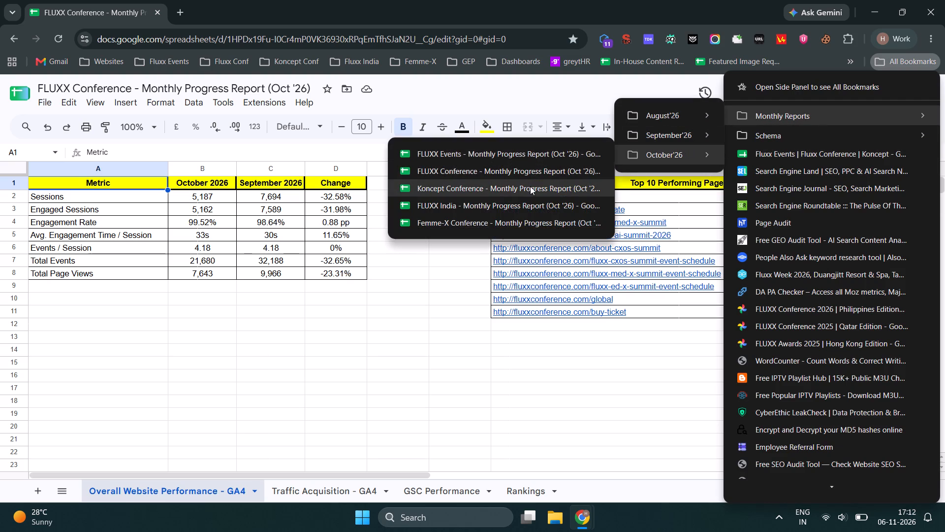
middle_click(530, 193)
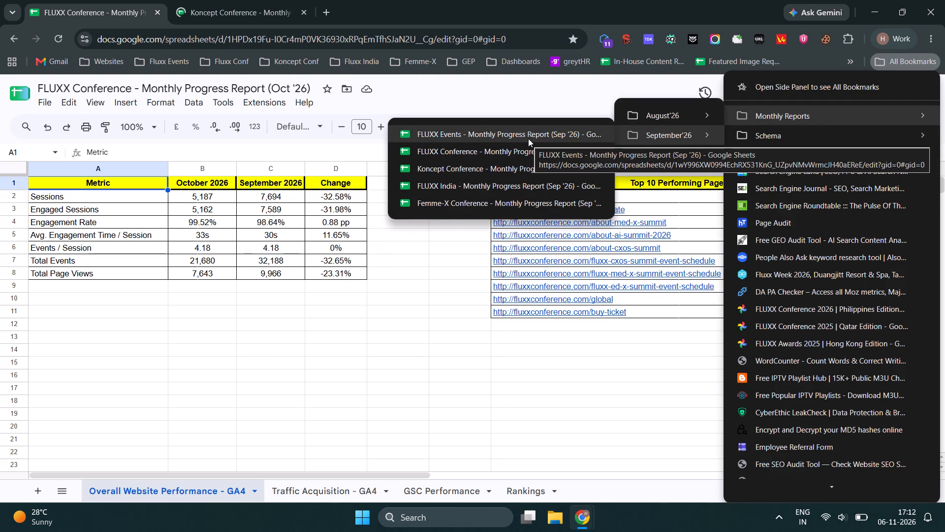
middle_click(529, 172)
left_click(157, 14)
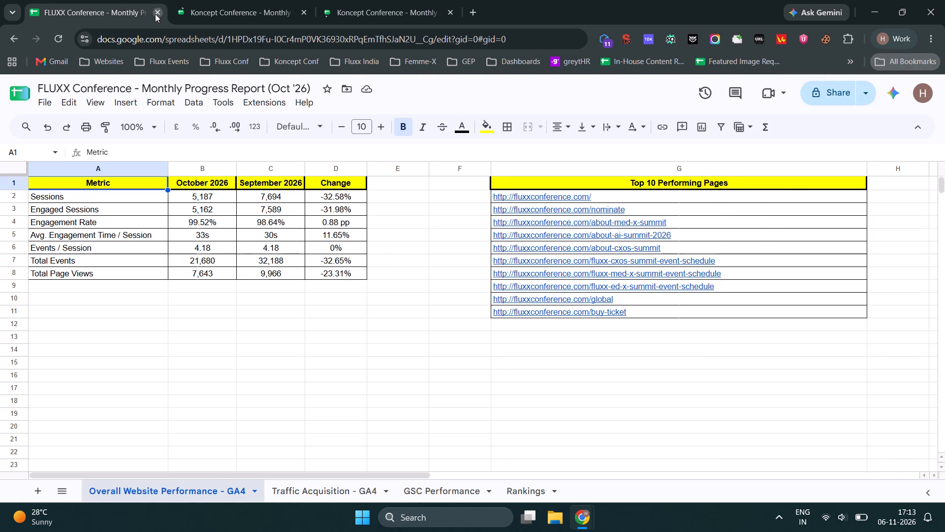
left_click(256, 0)
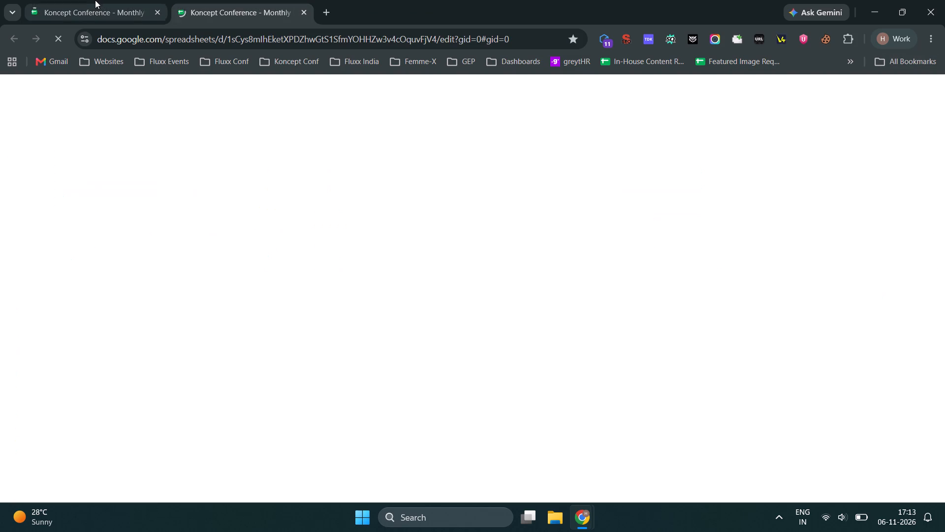
left_click(90, 0)
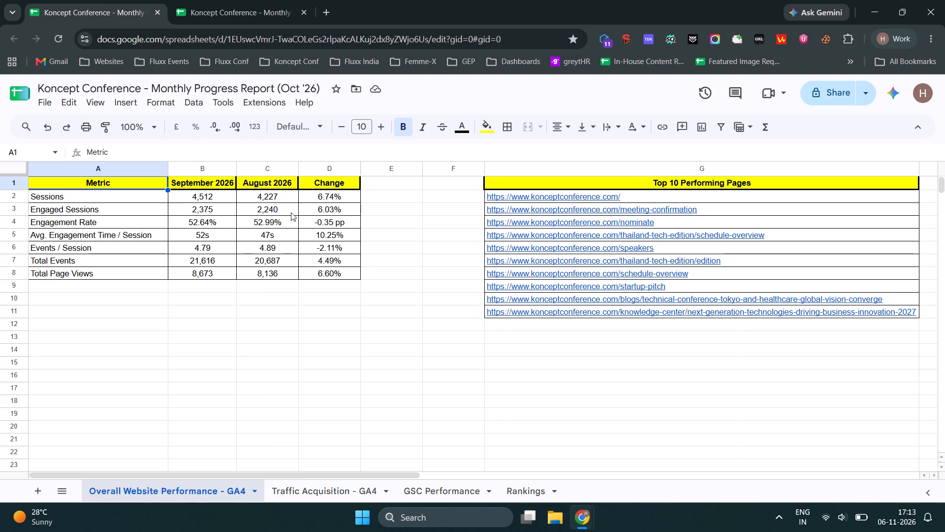
Copy the two month header cells B1:C1 on the Koncept October report's Overall Website Performance sheet and select B1.
left_click(215, 183)
left_click(259, 181, "shift")
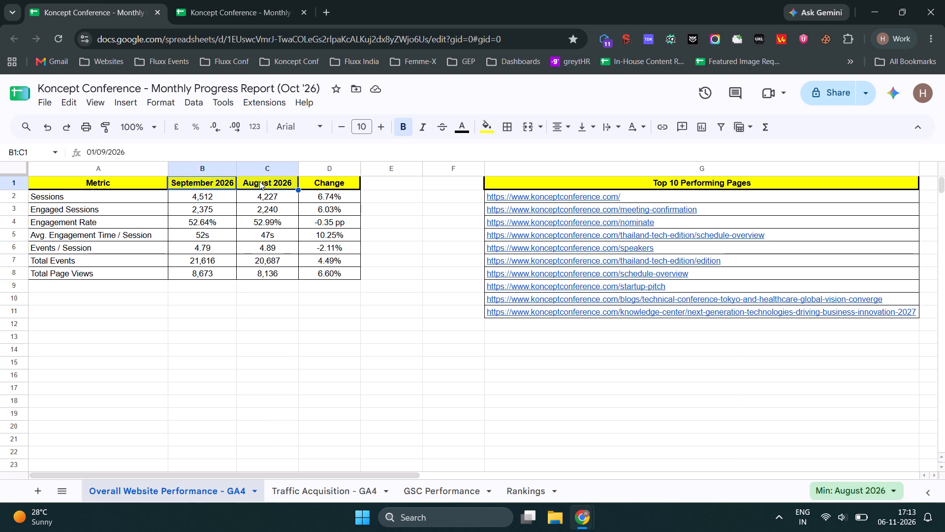
key("ctrl+c")
left_click(213, 184)
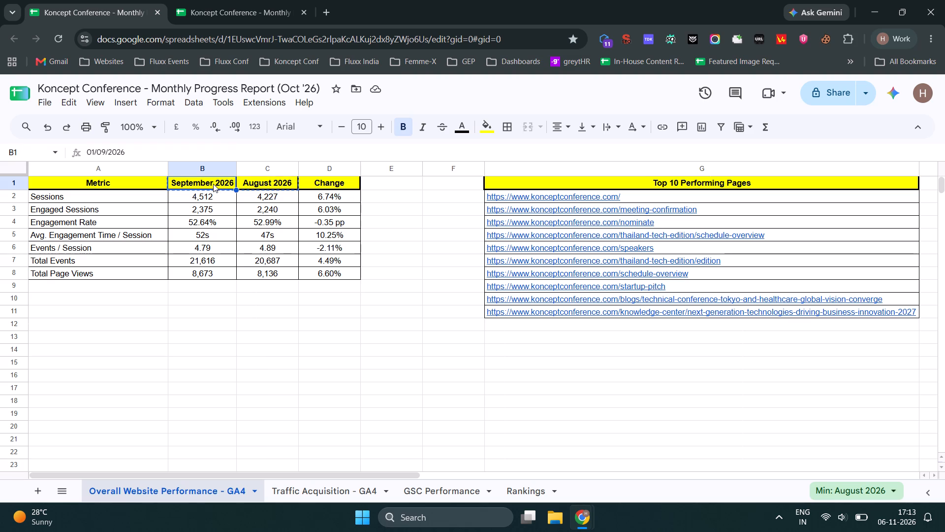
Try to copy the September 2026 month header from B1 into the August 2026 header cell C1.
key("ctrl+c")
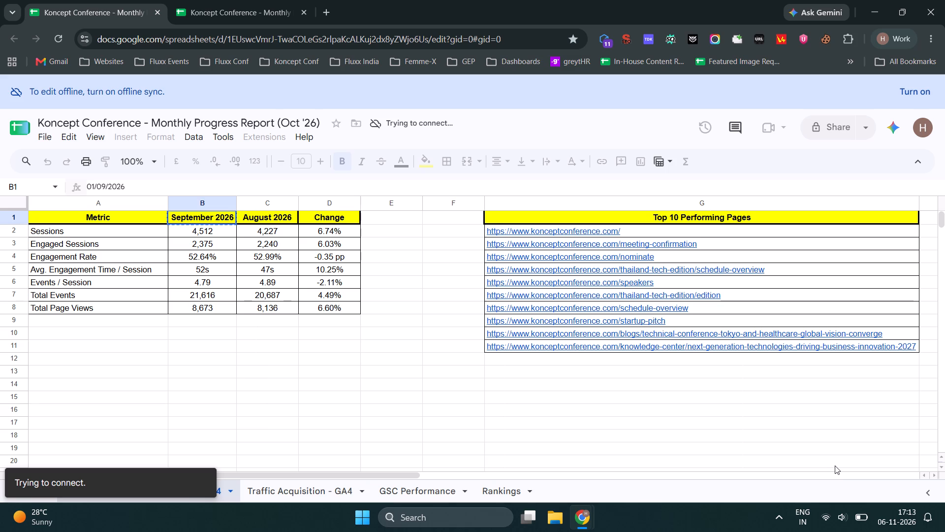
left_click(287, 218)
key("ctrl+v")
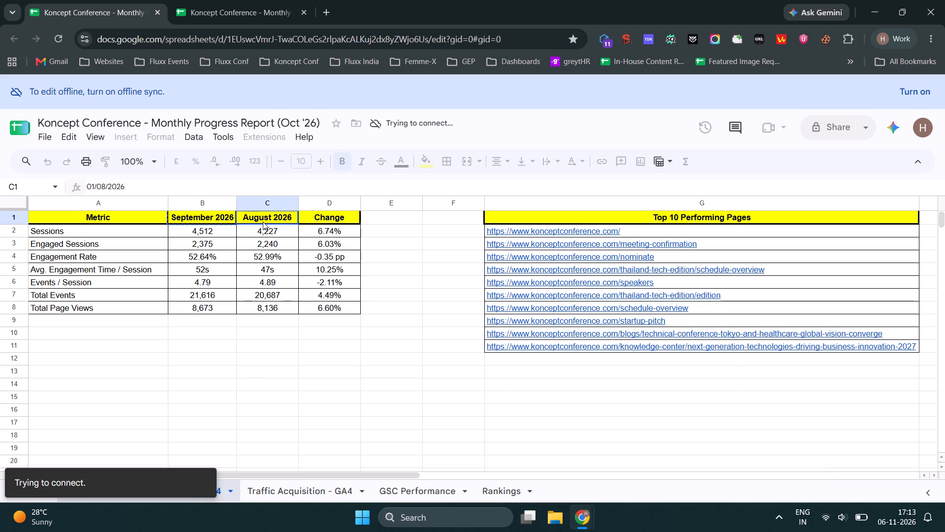
Switch the computer's Wi-Fi connection to the Airtel _emailGpt-4_5G network, keeping automatic connection enabled.
left_click(850, 519)
left_click(853, 522)
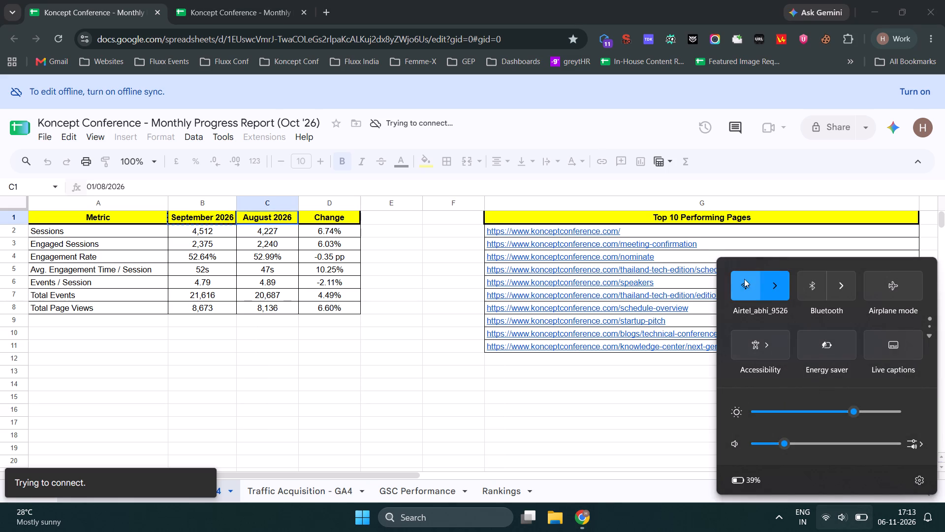
left_click(766, 294)
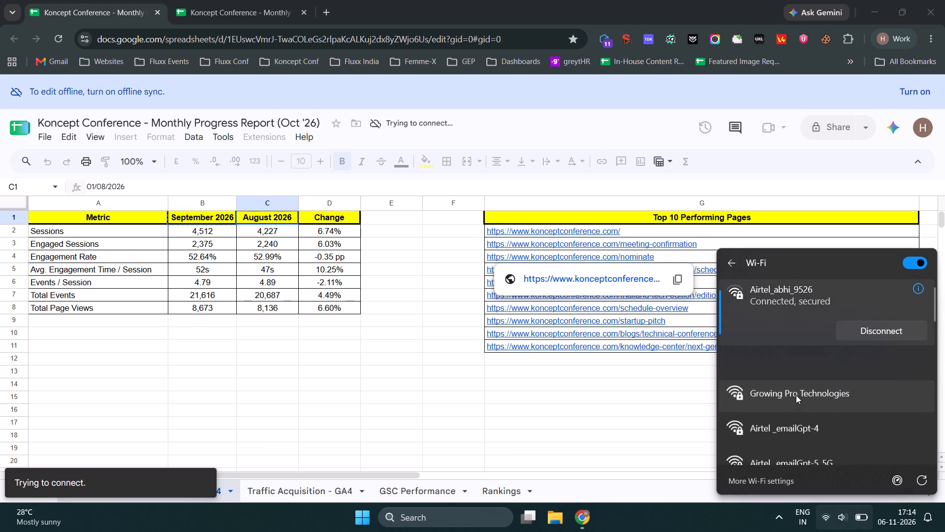
left_click(828, 369)
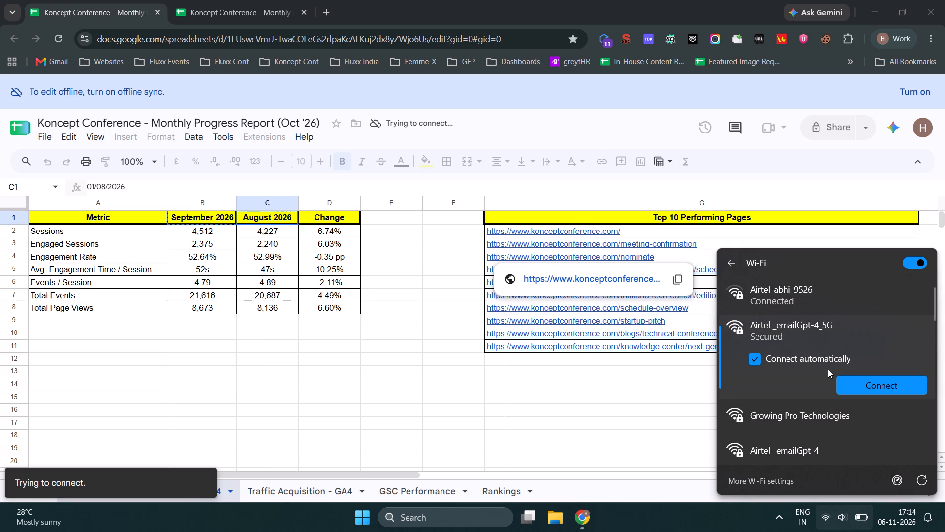
left_click(885, 387)
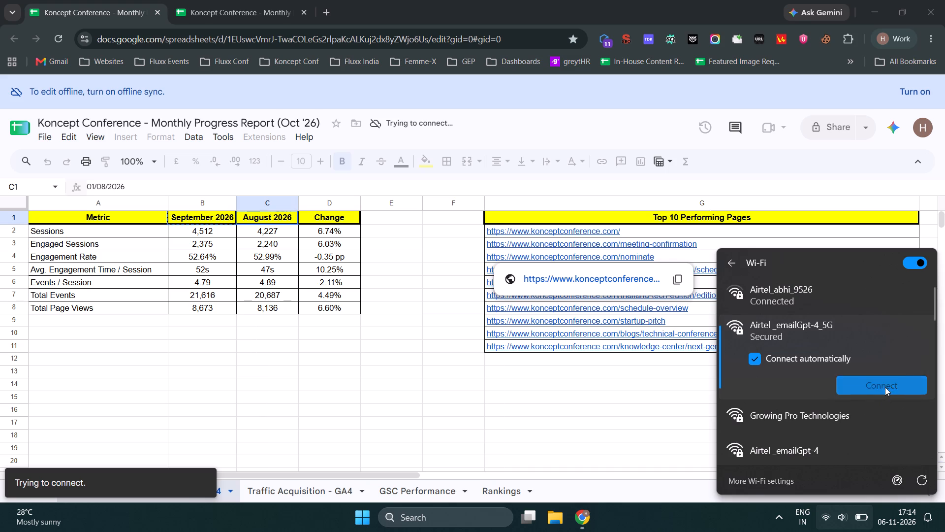
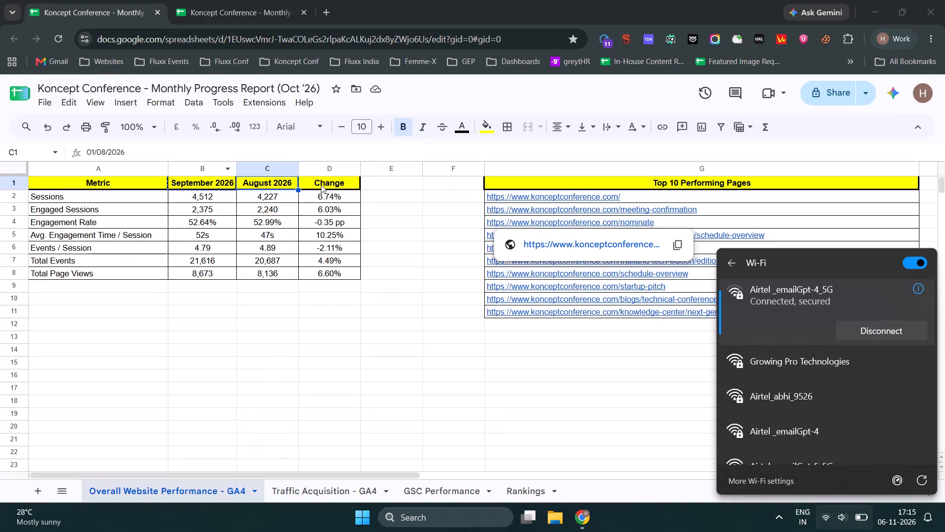
Paste the copied September 2026 header into C1 of the Overall Website Performance sheet and fit column C's width to it.
left_click(315, 341)
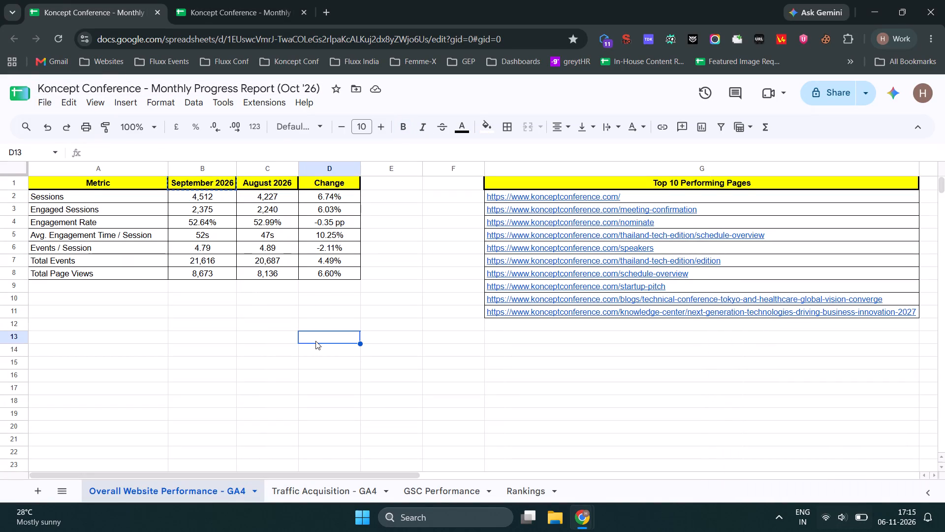
left_click(281, 180)
key("ctrl+v")
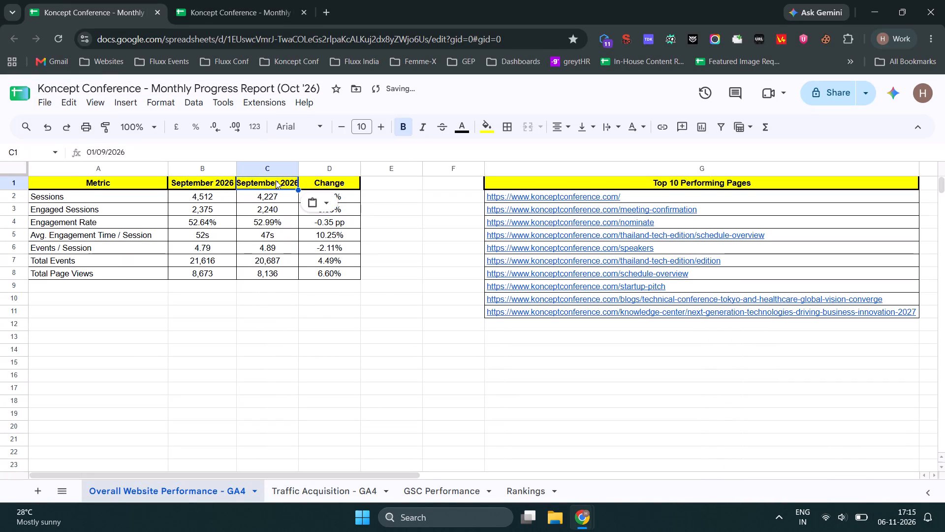
double_click(301, 169)
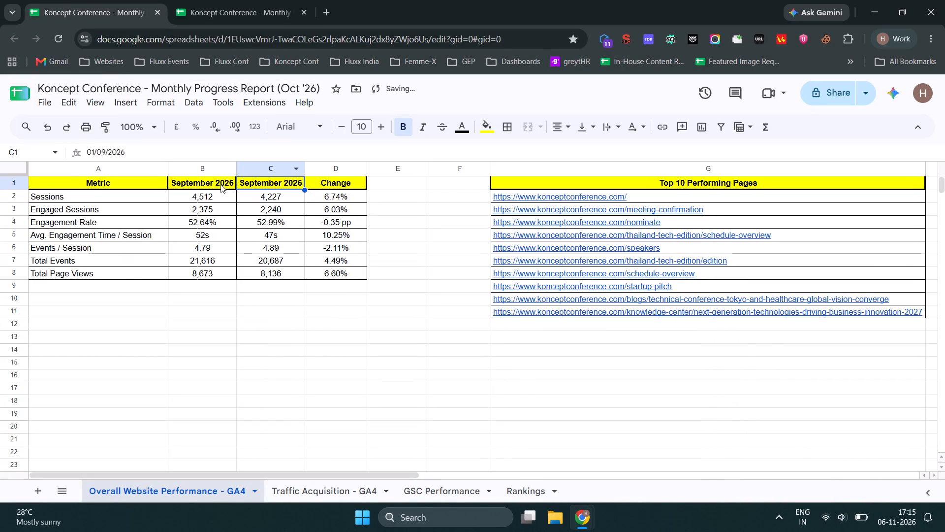
Set the month header in B1 to October 2026 by choosing the date 01/10/2026.
double_click(214, 183)
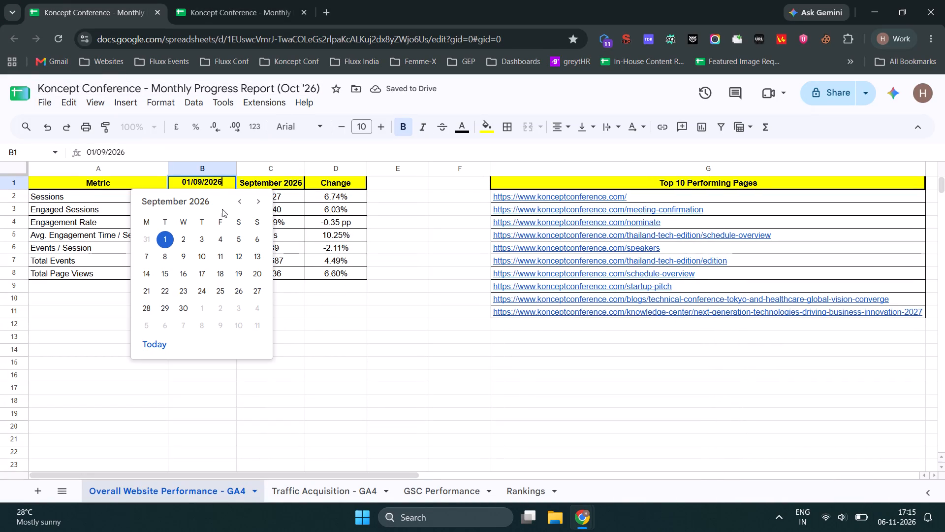
left_click(238, 202)
left_click(260, 202)
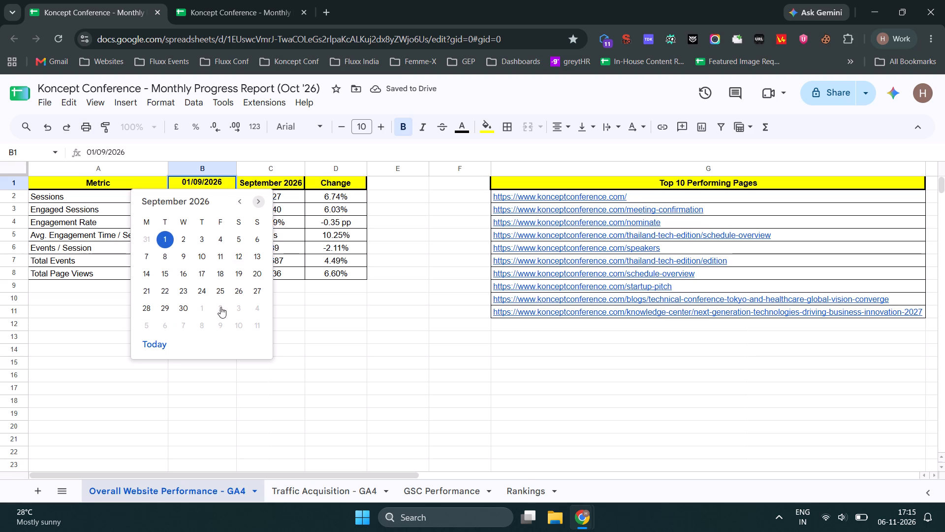
left_click(207, 306)
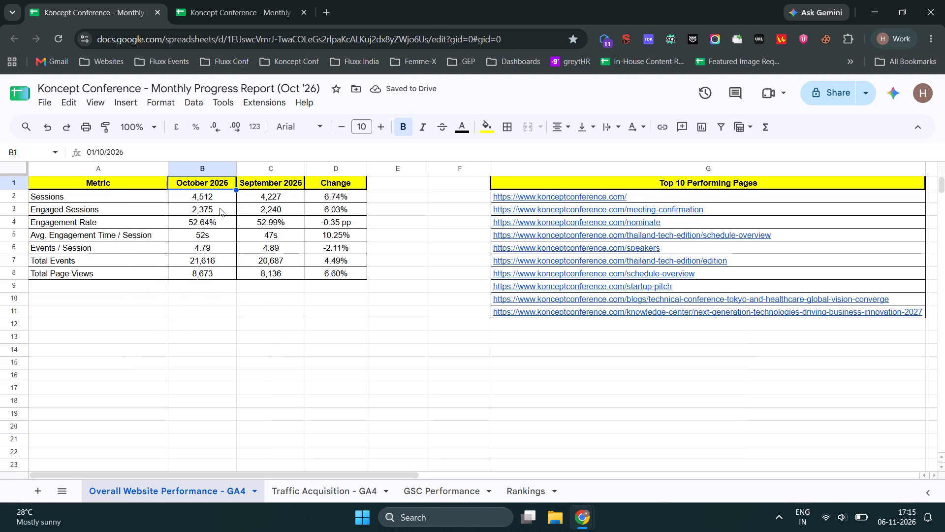
Copy the October 2026 and September 2026 headers into B1:C1 of the Traffic Acquisition sheet and fit column C to its contents.
key("shift+Right")
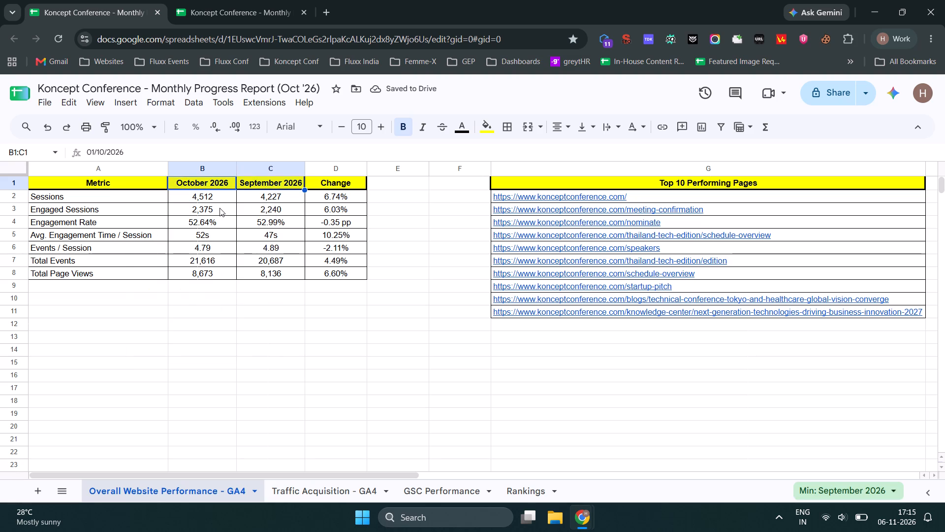
key("ctrl+c")
left_click(327, 494)
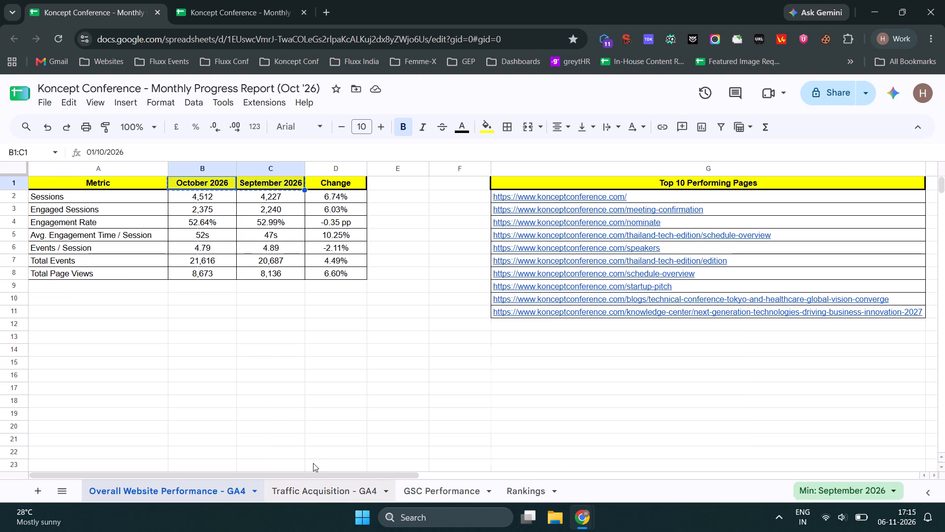
left_click(158, 180)
key("ctrl+v")
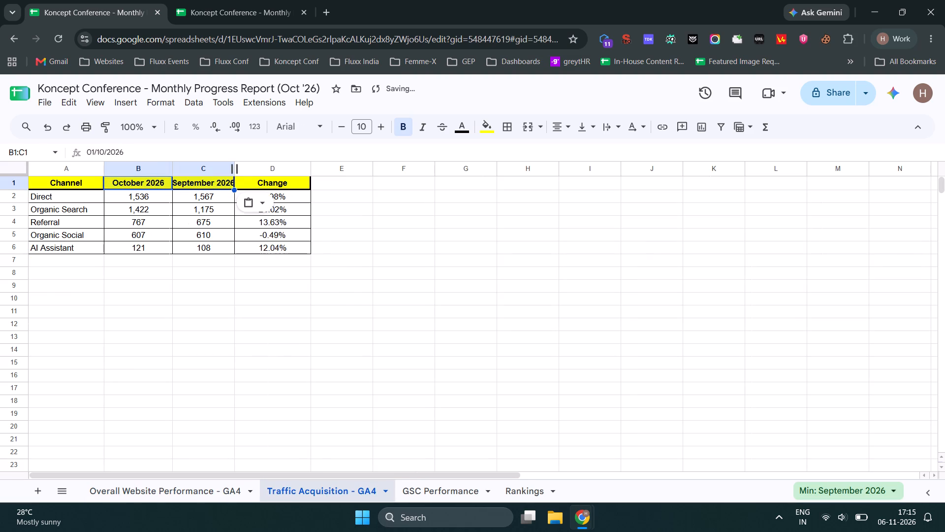
left_click(238, 171)
double_click(234, 169)
left_click(204, 205)
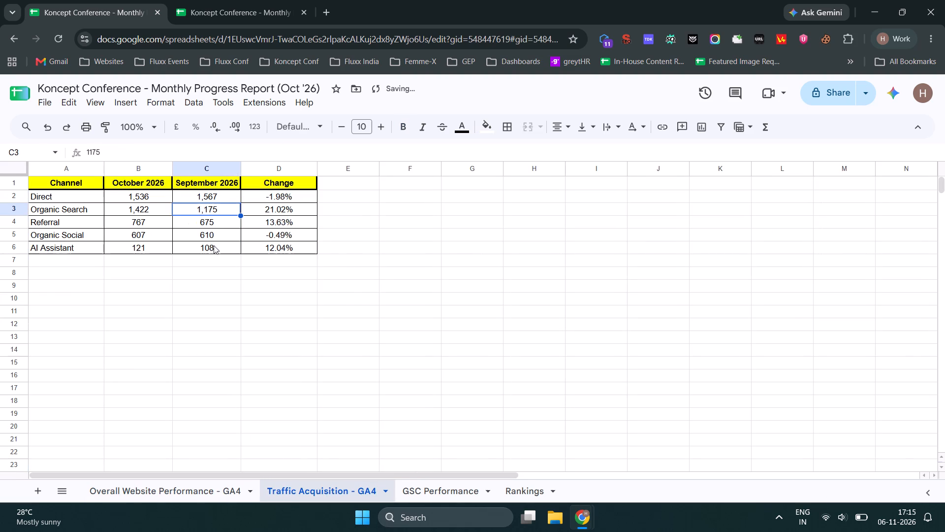
Paste the same October 2026 and September 2026 headers into B1:C1 of the GSC Performance sheet and fit column C's width.
left_click(439, 494)
left_click(163, 180)
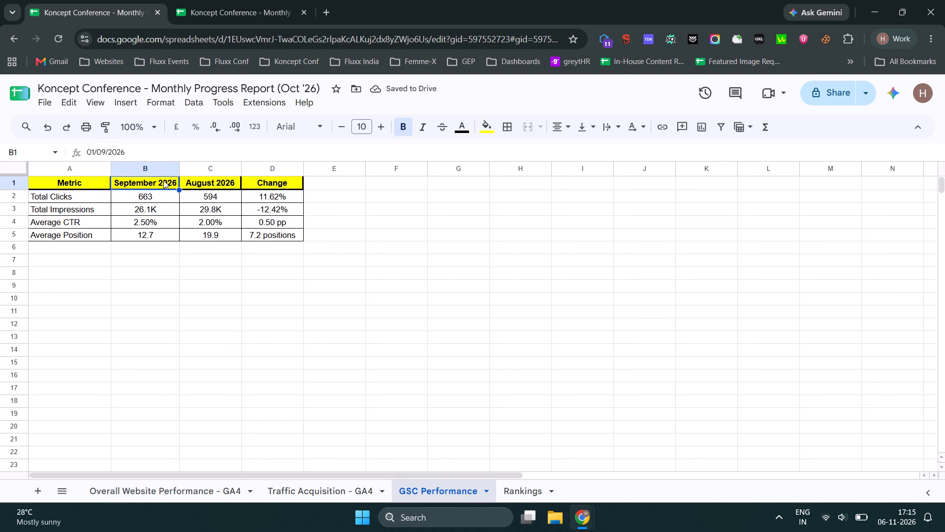
key("ctrl+v")
double_click(241, 167)
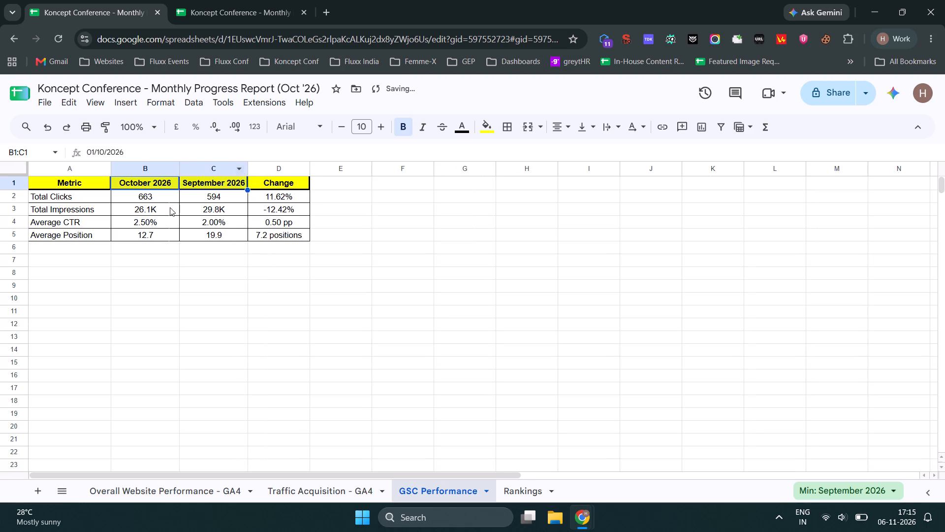
left_click(154, 199)
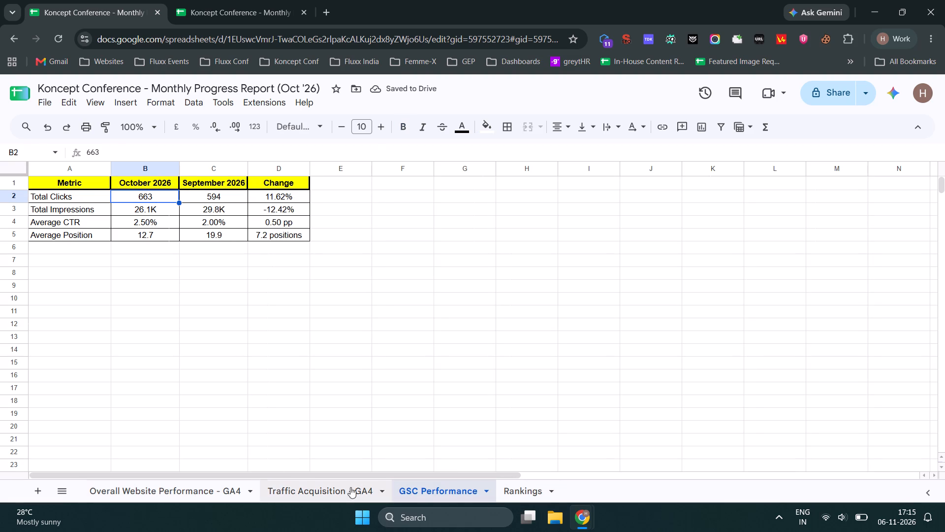
left_click(511, 488)
On the Overall Website Performance sheet, copy B2:B8 over the September 2026 values from C2 down and clear the October 2026 values.
left_click(153, 498)
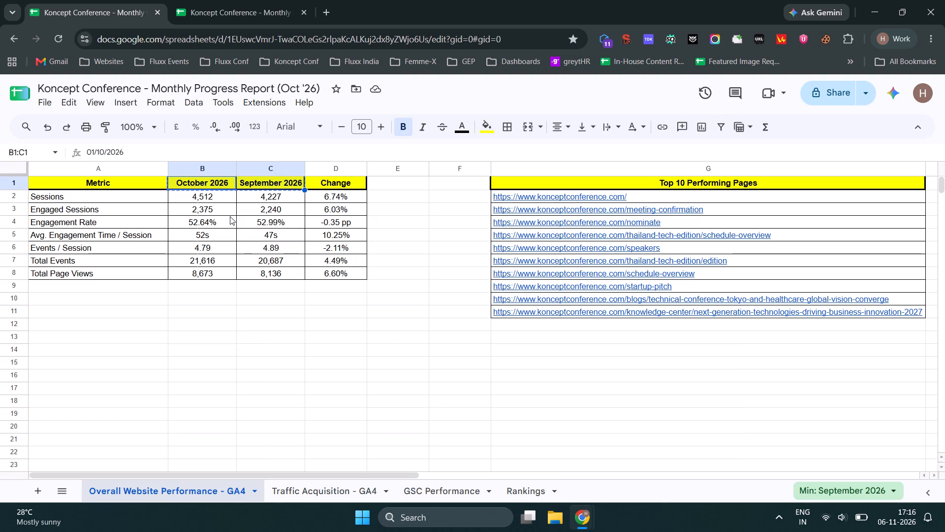
left_click_drag(215, 194, 221, 272)
key("ctrl+c")
left_click(282, 197)
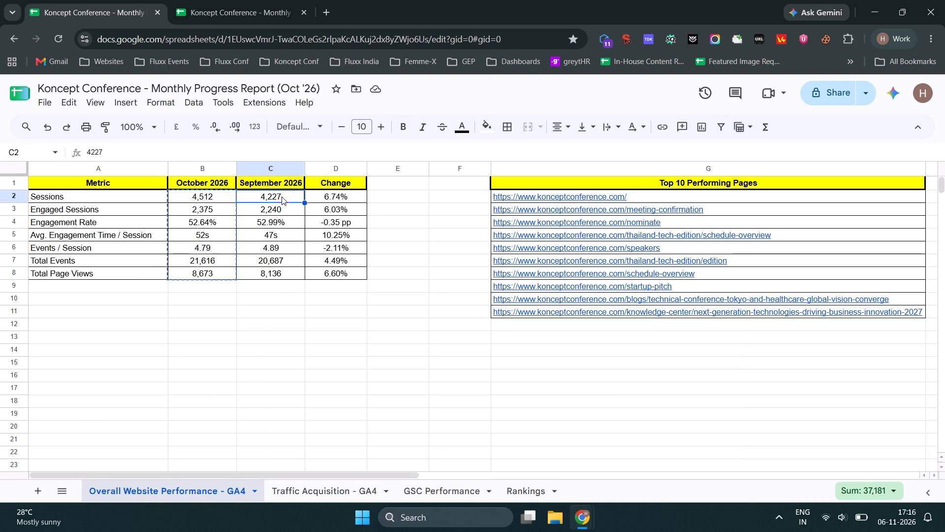
key("ctrl+v")
left_click_drag(208, 197, 217, 273)
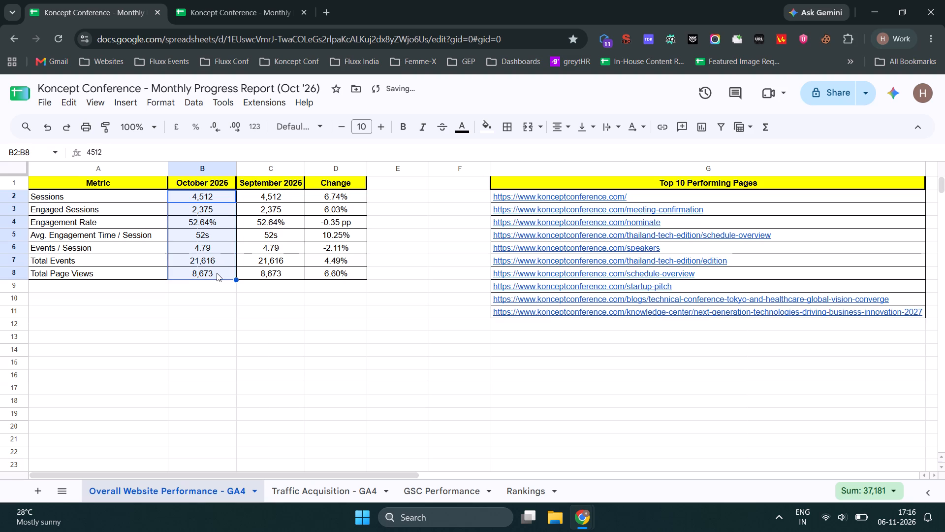
key("Delete")
left_click(113, 186)
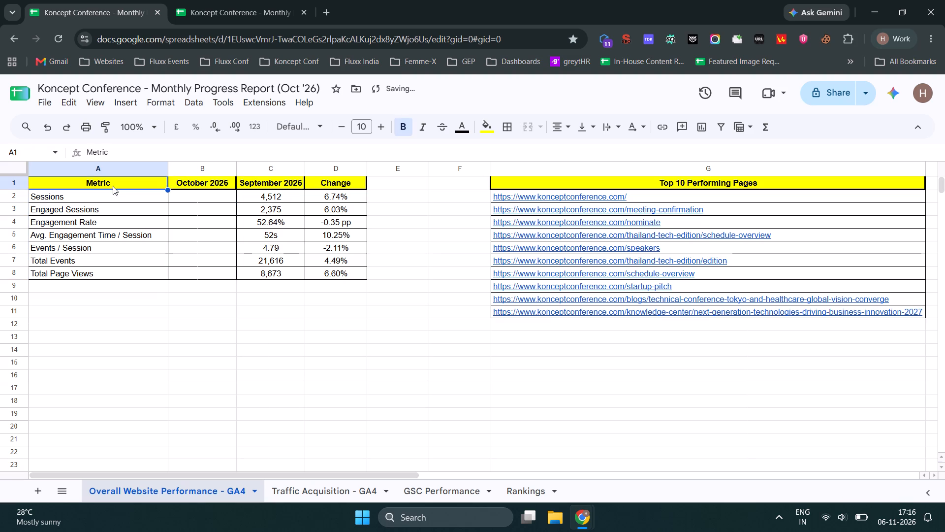
On the Traffic Acquisition sheet, copy B2:B6 over the September 2026 values from C2 down and clear the October 2026 values.
left_click(355, 489)
left_click_drag(157, 199, 163, 227)
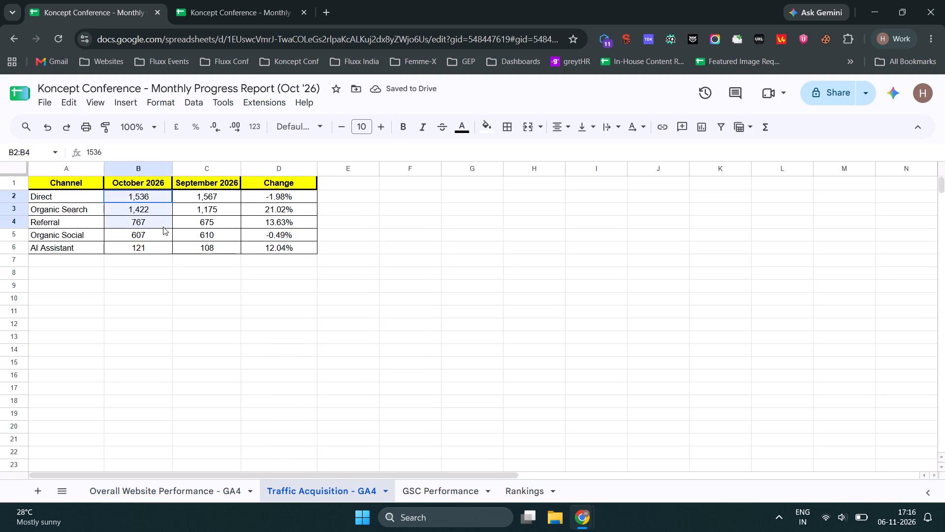
left_click_drag(163, 227, 170, 252)
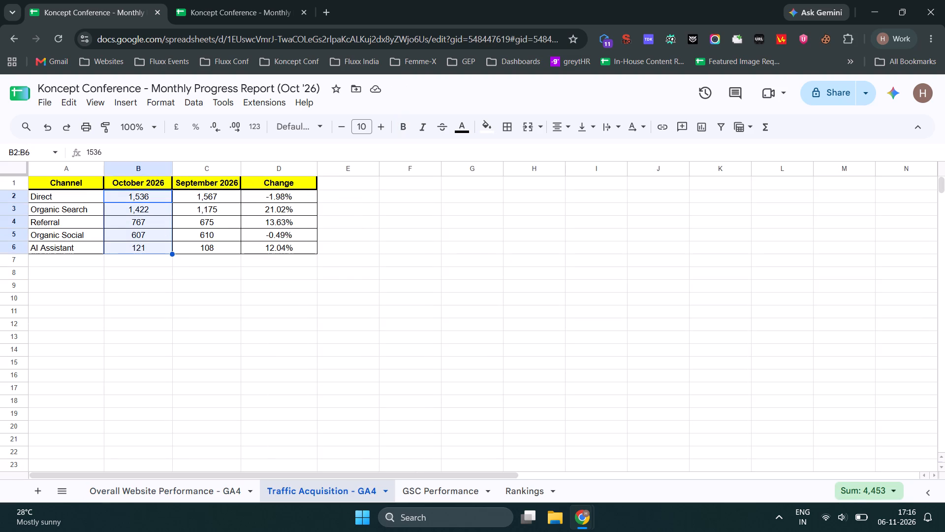
key("ctrl+c")
left_click(221, 195)
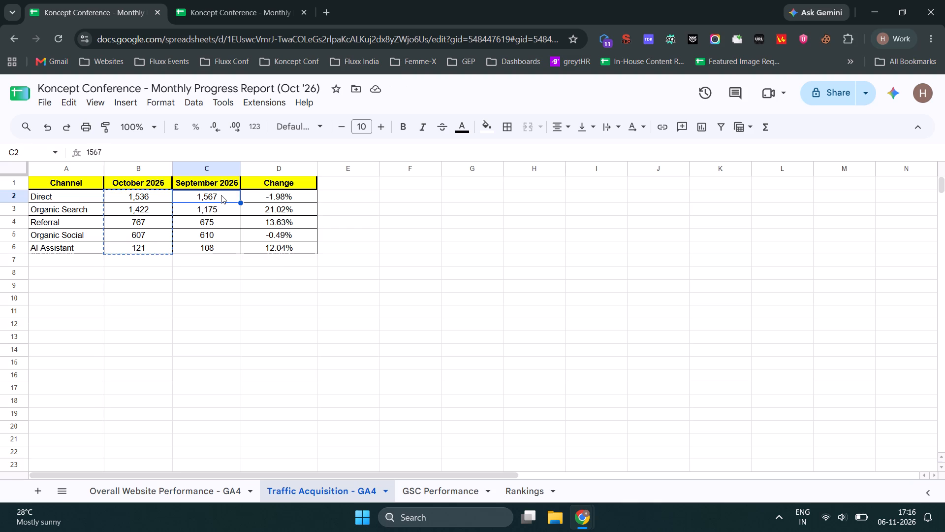
key("ctrl+v")
left_click_drag(159, 195, 149, 247)
key("Delete")
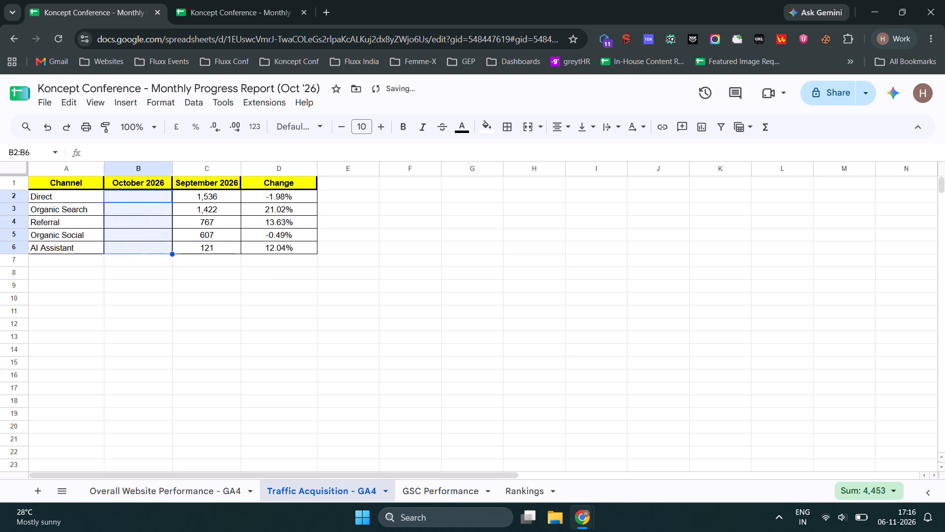
left_click(77, 182)
On the GSC Performance sheet, copy B2:B5 over the September 2026 values from C2 down and clear the October 2026 values.
left_click(451, 493)
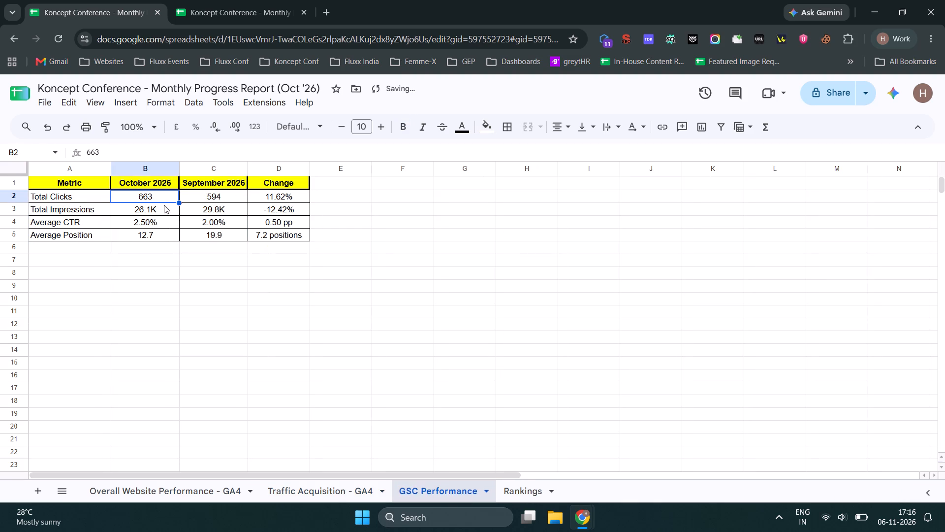
left_click_drag(161, 196, 166, 231)
key("ctrl+c")
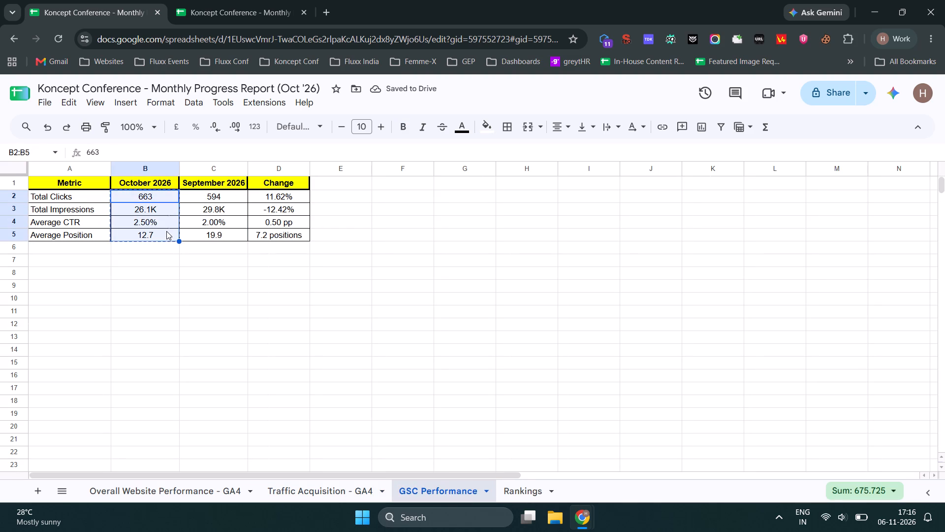
left_click(228, 197)
key("ctrl+v")
left_click_drag(150, 197, 149, 234)
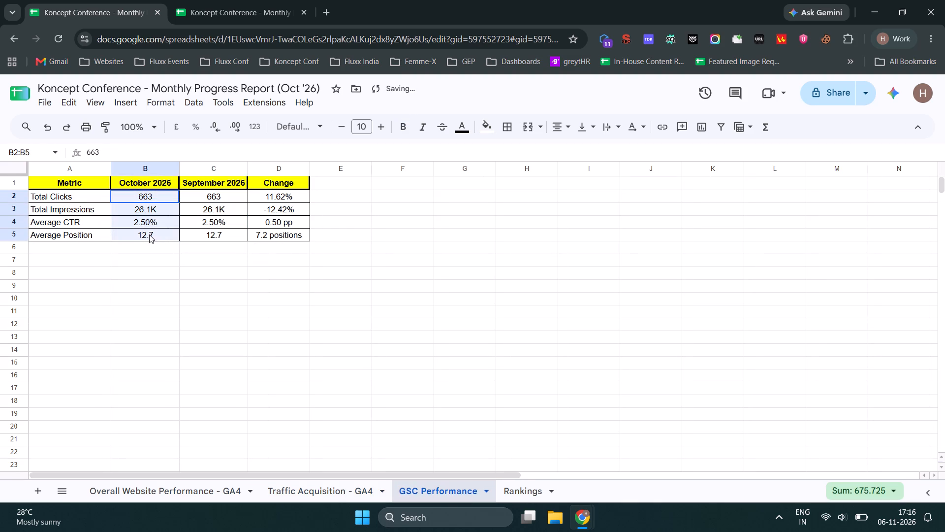
left_click_drag(149, 234, 149, 236)
key("Delete")
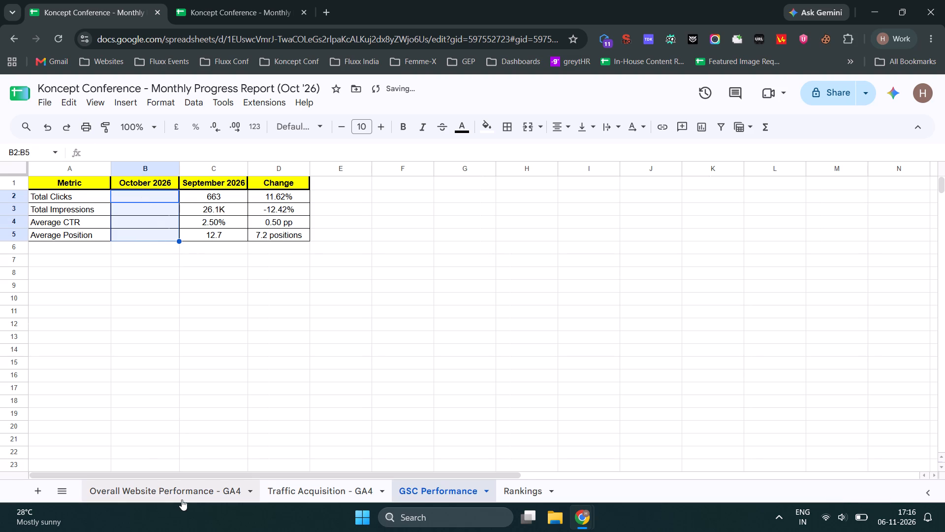
Select B2 on the Overall Website Performance sheet, and in Google Analytics bring up the Koncept Conference property's Traffic acquisition report by session primary channel group.
left_click(183, 500)
left_click(210, 196)
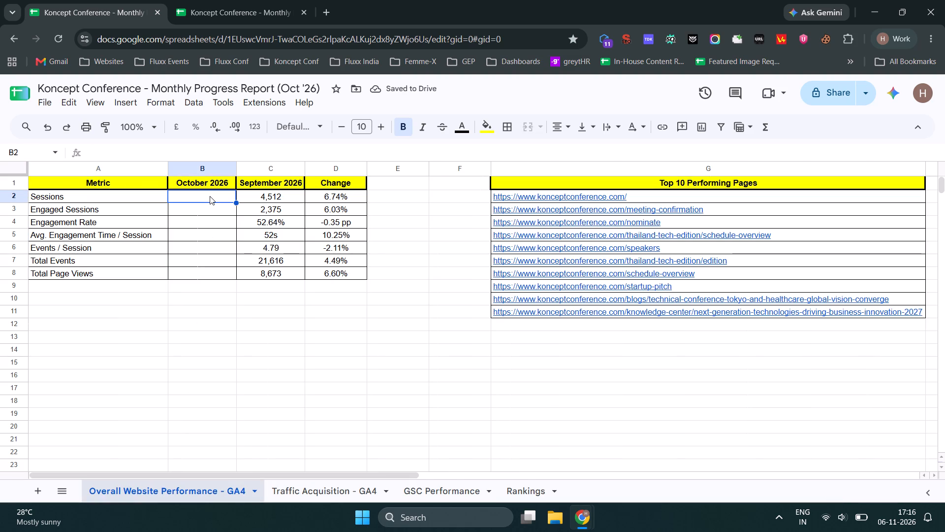
key("alt+Tab")
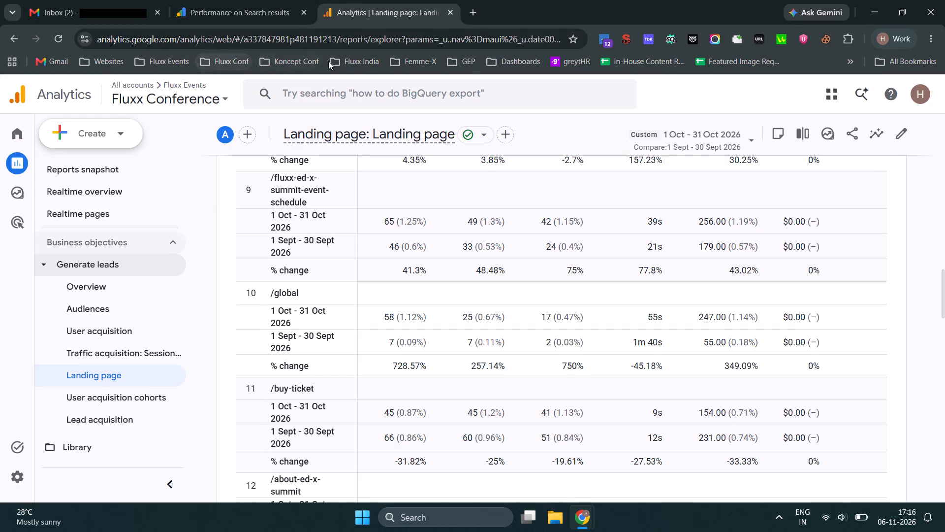
left_click(298, 62)
left_click(316, 86)
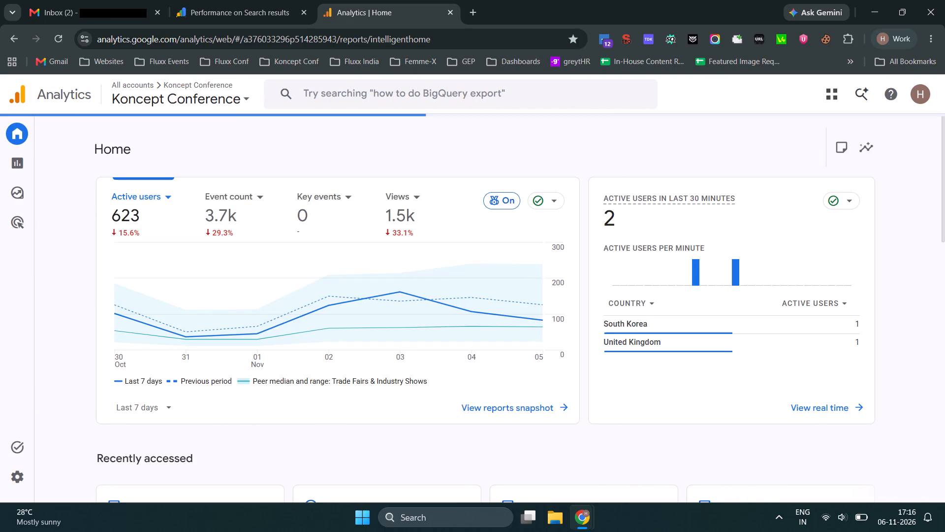
left_click(24, 165)
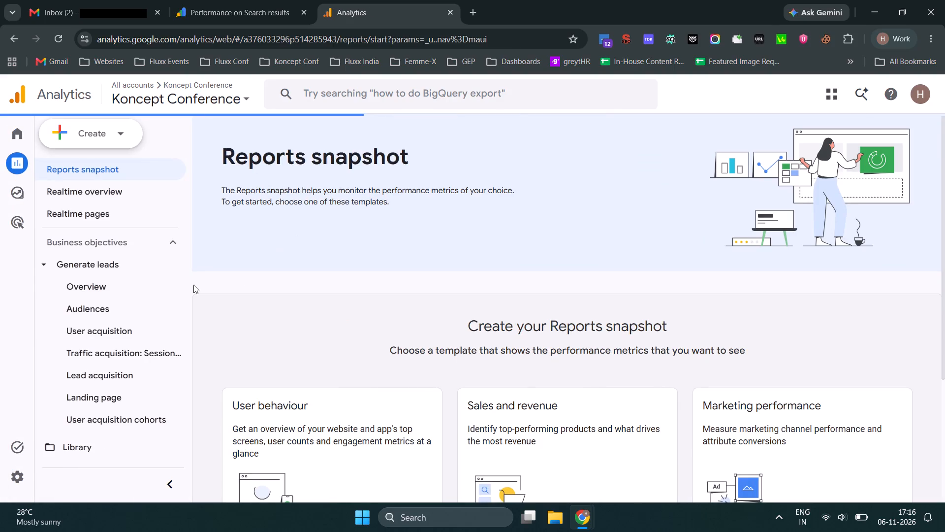
left_click(138, 351)
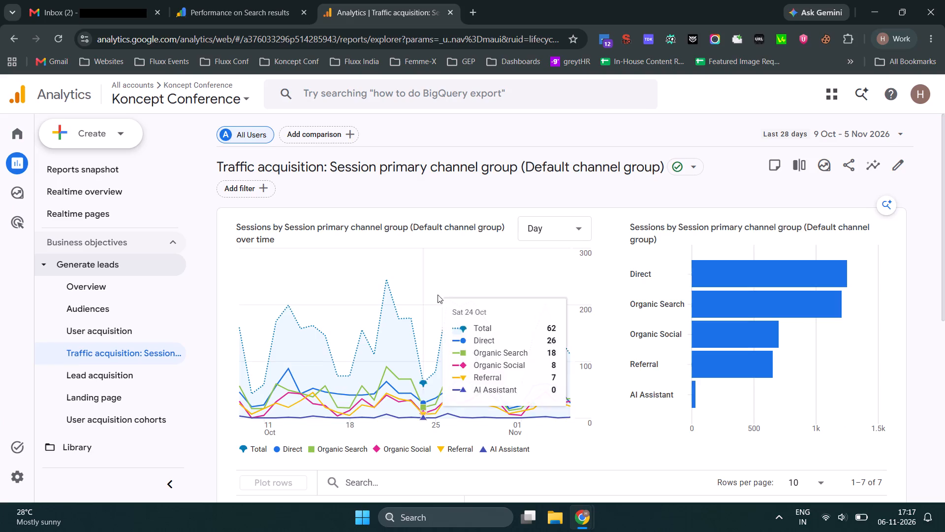
scroll(471, 339, "down", 5)
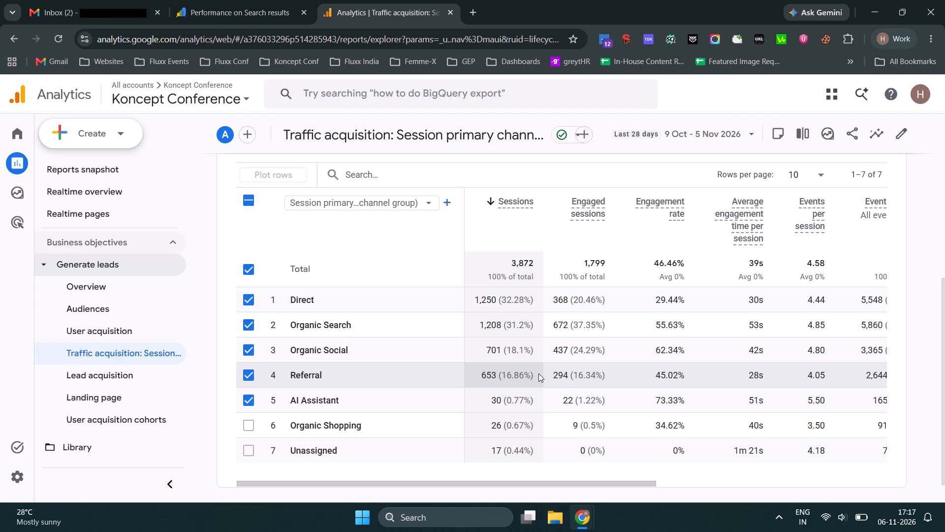
scroll(467, 290, "up", 8)
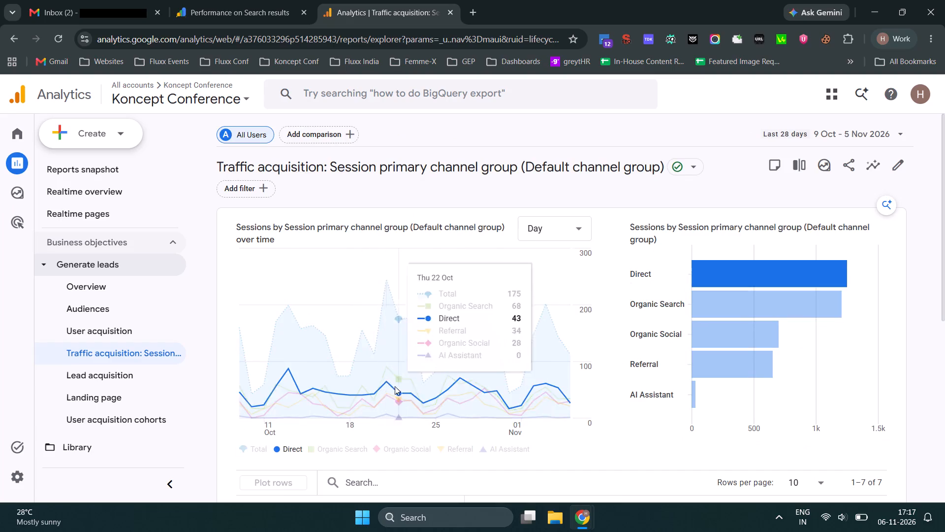
scroll(518, 299, "down", 8)
scroll(510, 326, "up", 11)
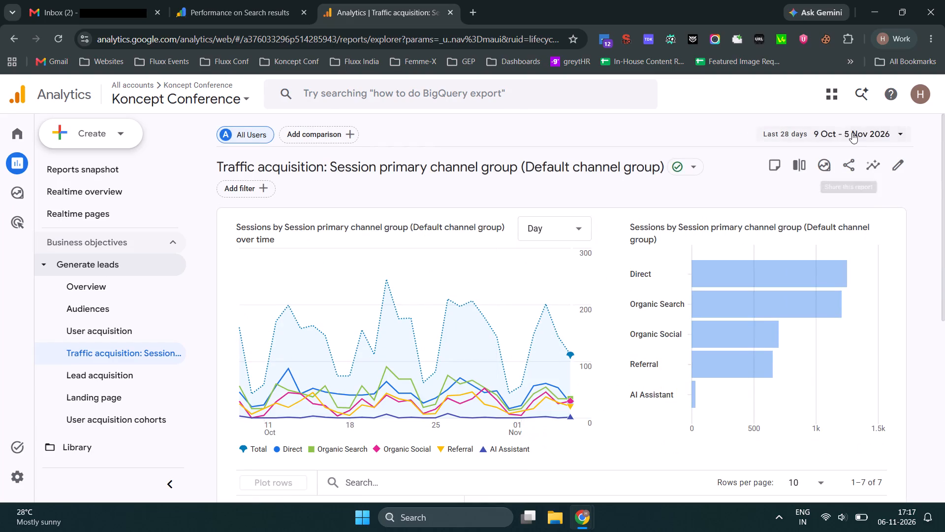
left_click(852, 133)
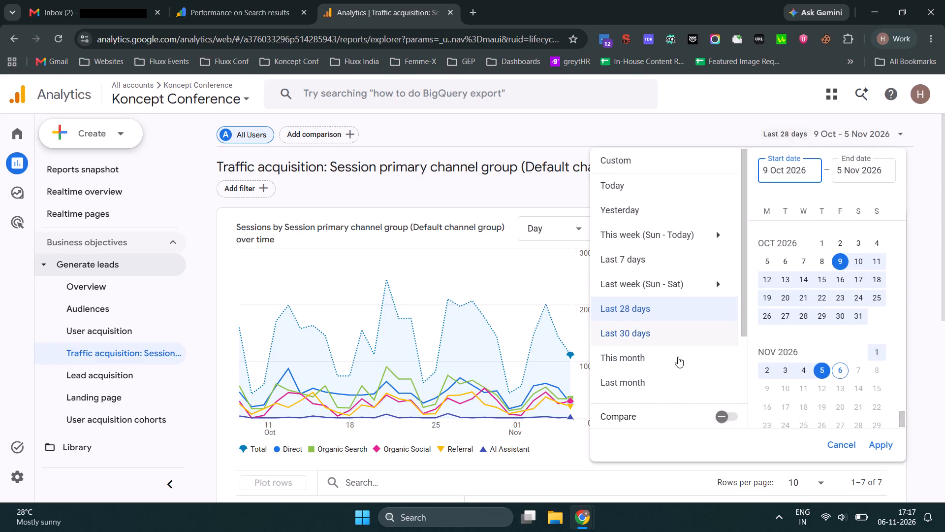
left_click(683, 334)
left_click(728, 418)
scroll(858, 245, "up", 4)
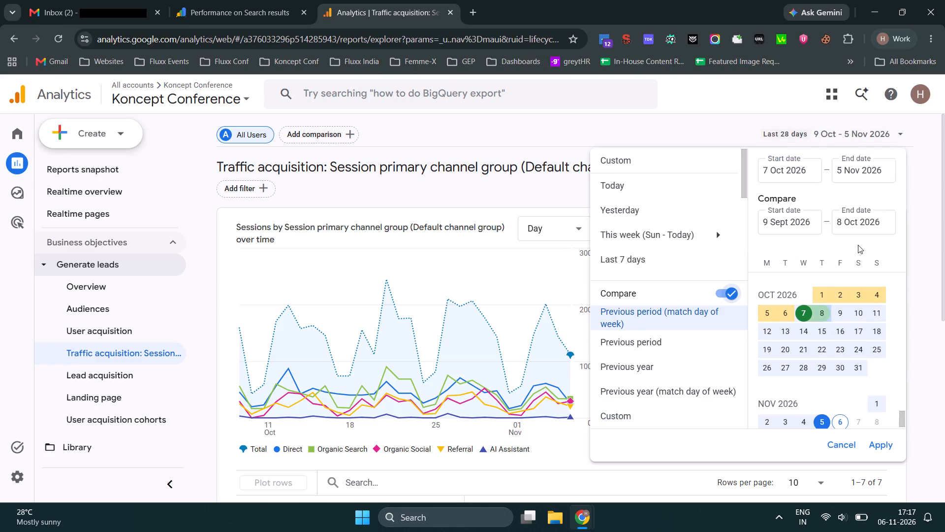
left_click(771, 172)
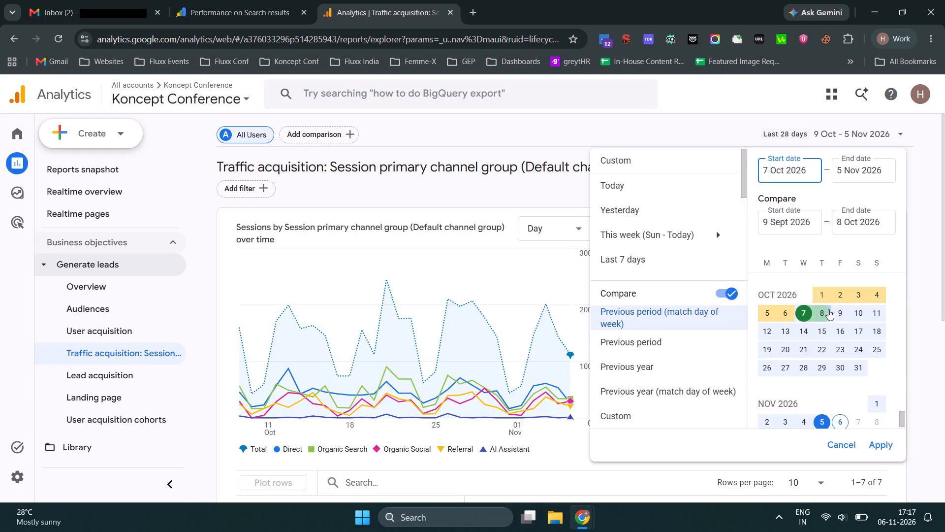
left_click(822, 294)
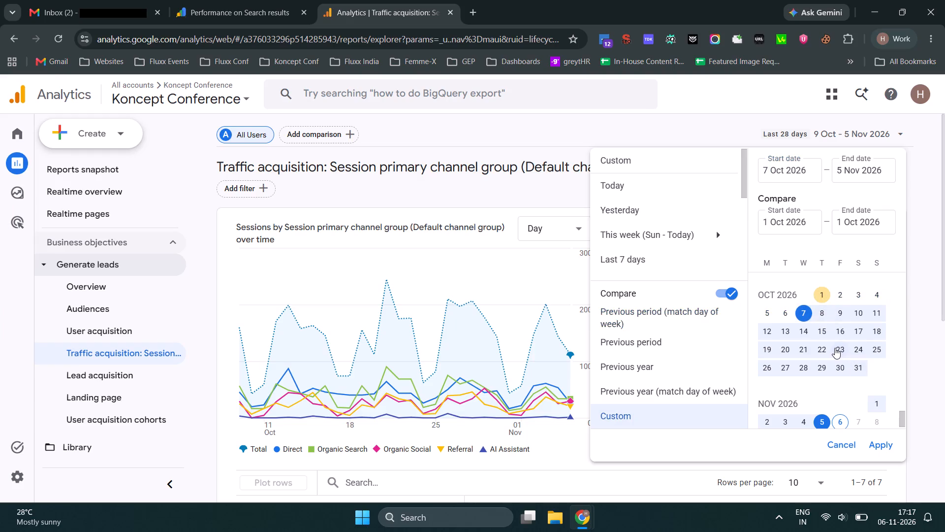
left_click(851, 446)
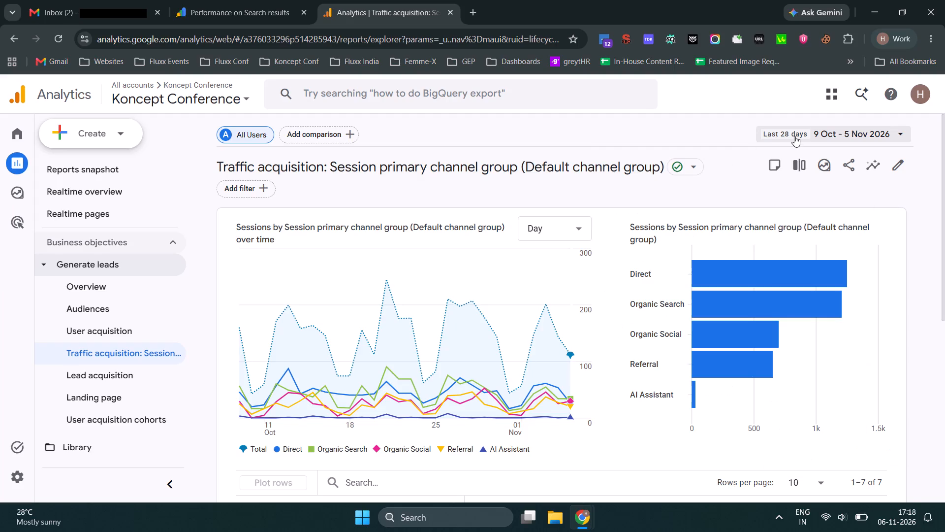
Turn on period comparison for the Traffic acquisition report and set the compared range to 1 Sept – 30 Sept 2026.
left_click(794, 136)
left_click(669, 330)
left_click(729, 418)
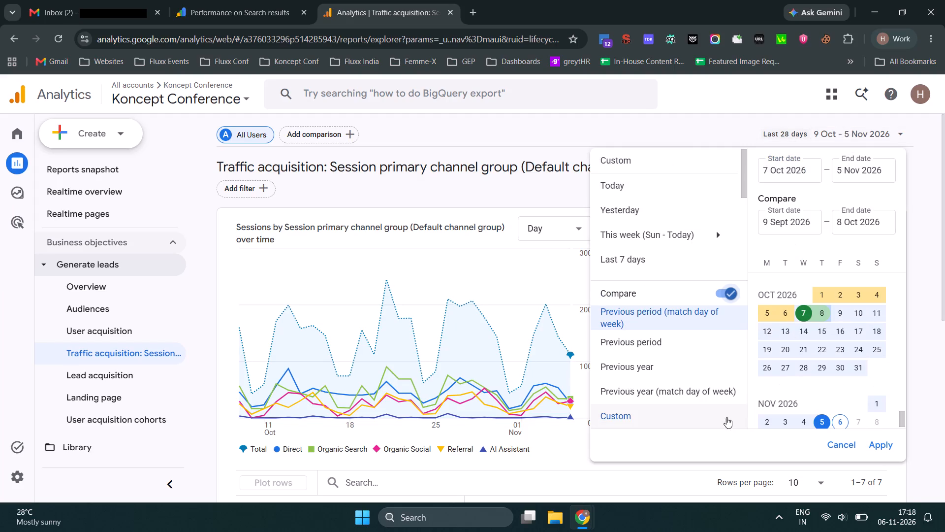
scroll(809, 261, "up", 2)
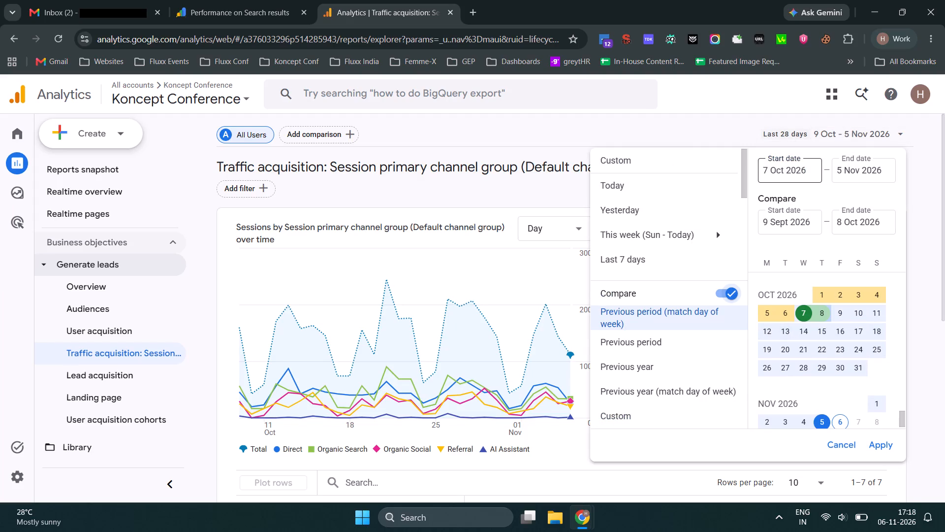
left_click(778, 176)
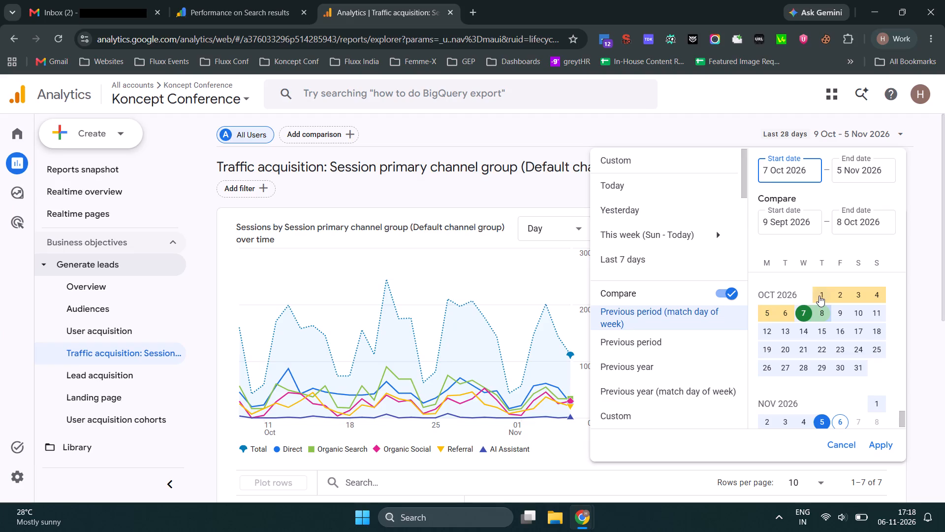
left_click(792, 225)
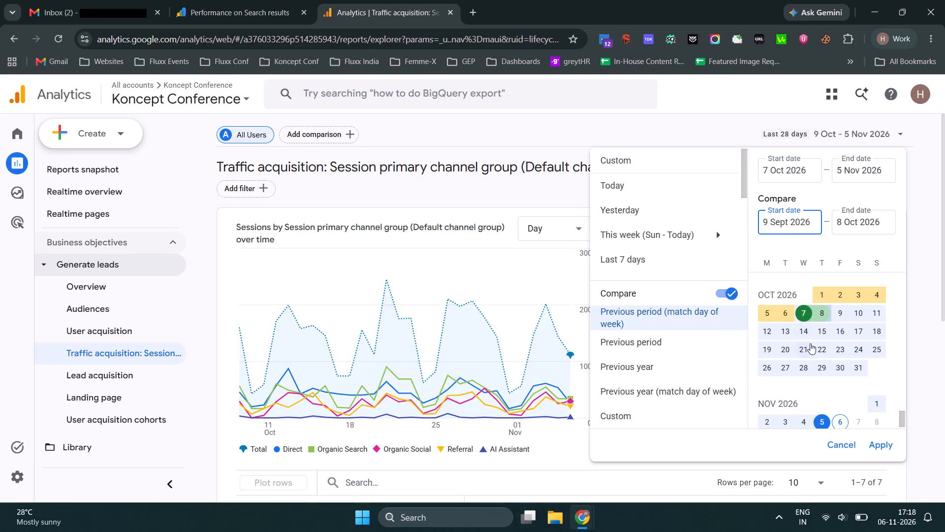
scroll(810, 342, "up", 2)
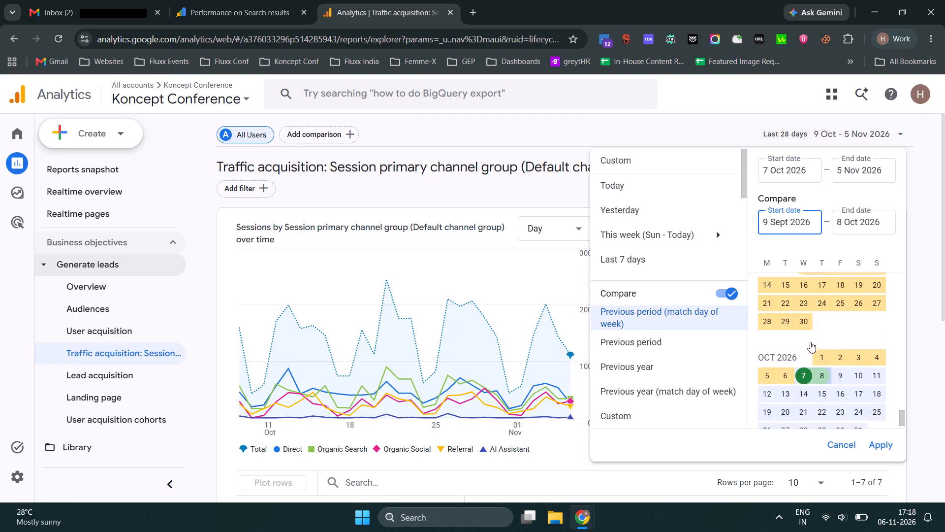
scroll(810, 342, "up", 1)
left_click(784, 368)
scroll(786, 369, "down", 2)
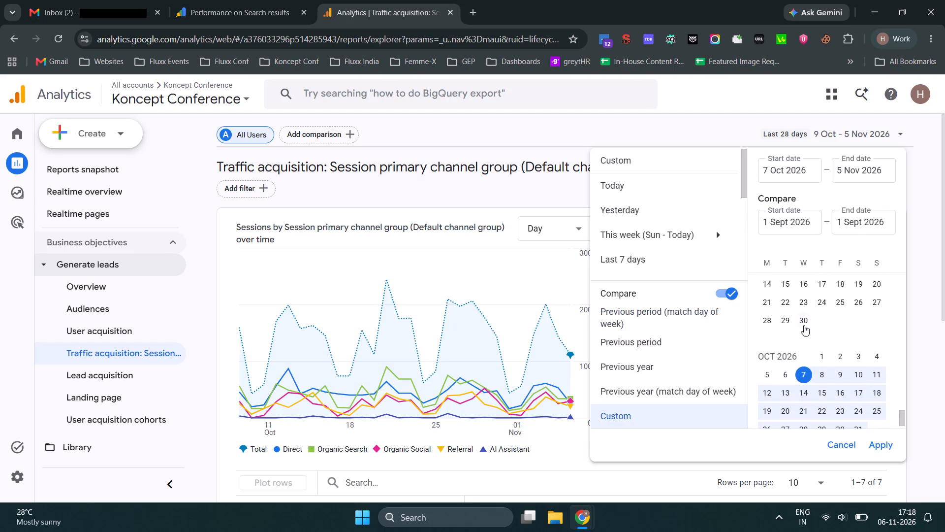
left_click(803, 322)
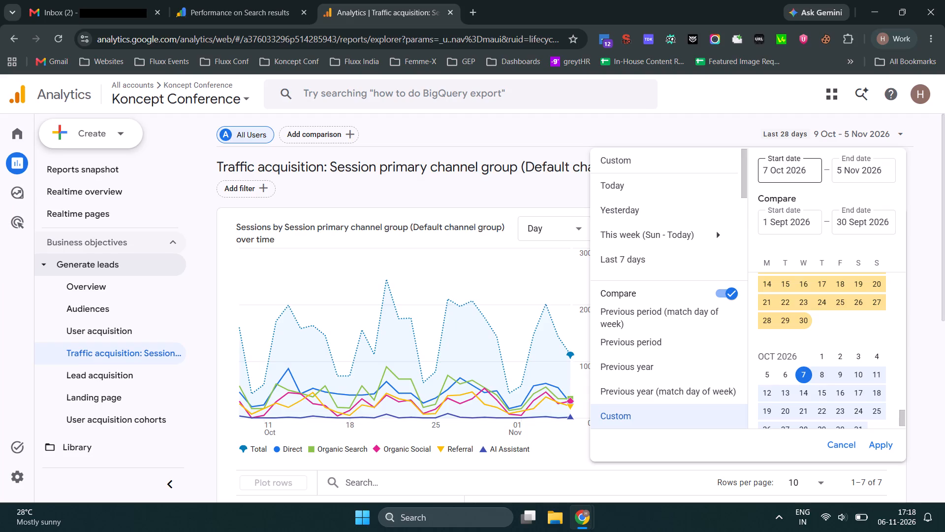
Set the report's main date range to 1 Oct – 31 Oct 2026 and apply the date settings.
left_click(791, 172)
left_click(826, 356)
scroll(825, 357, "down", 1)
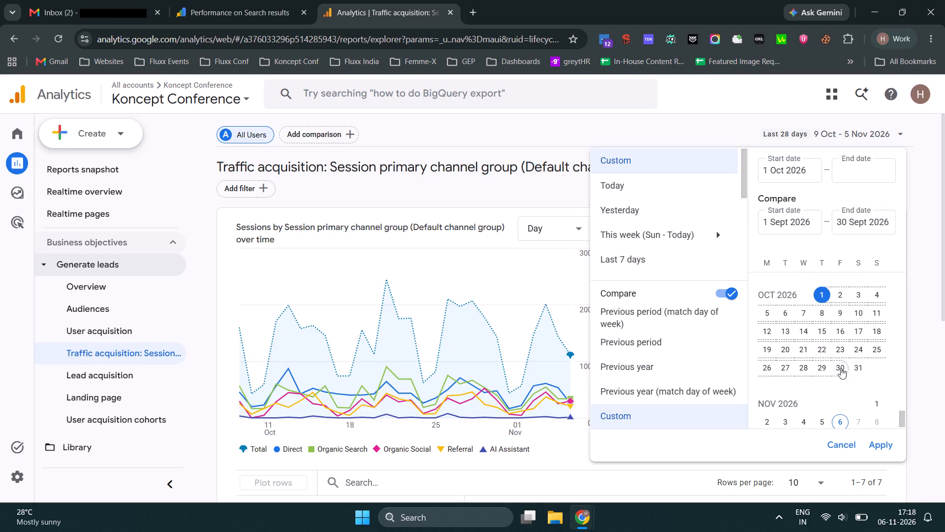
left_click(854, 369)
left_click(888, 446)
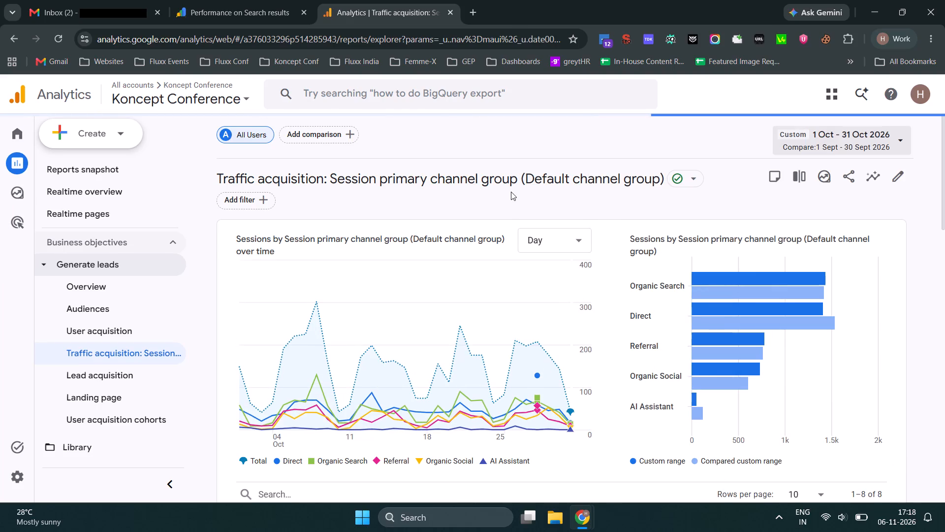
Copy the total Sessions figure 4,427 from Analytics and paste it as plain value into October cell B2 of the report sheet.
scroll(486, 226, "down", 5)
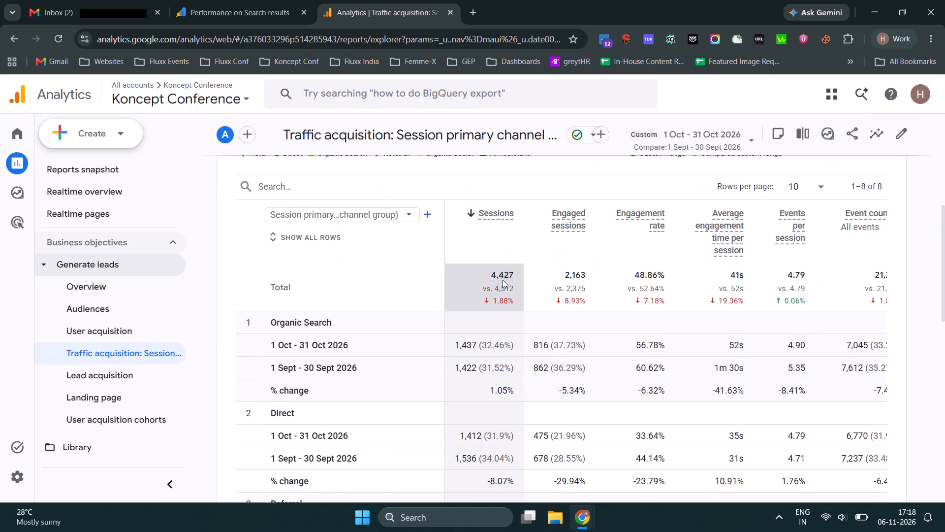
double_click(503, 275)
key("ctrl+c")
key("alt+Tab")
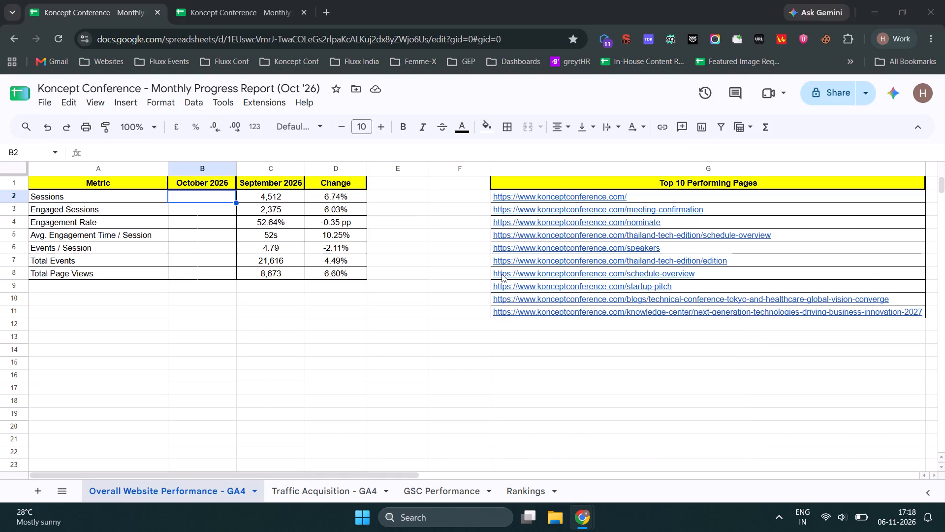
key("alt+Tab")
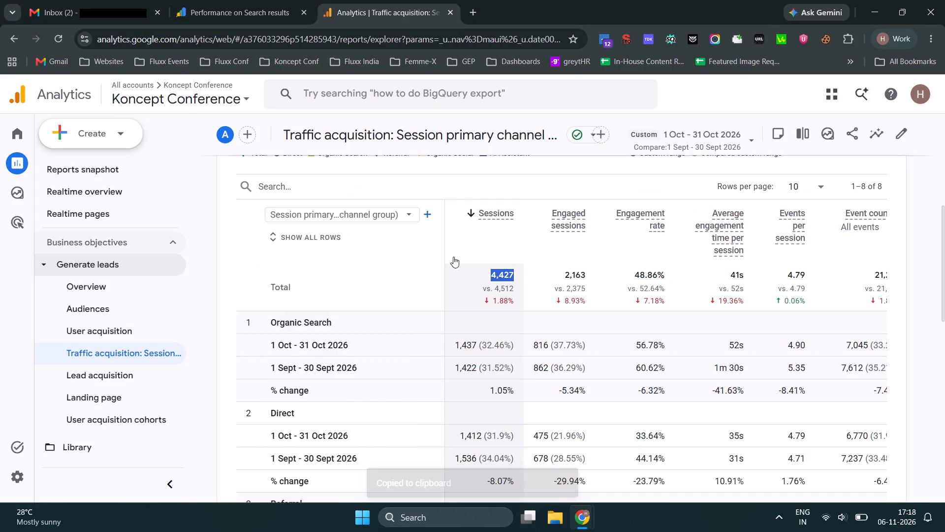
key("alt+Tab")
key("ctrl+shift+v")
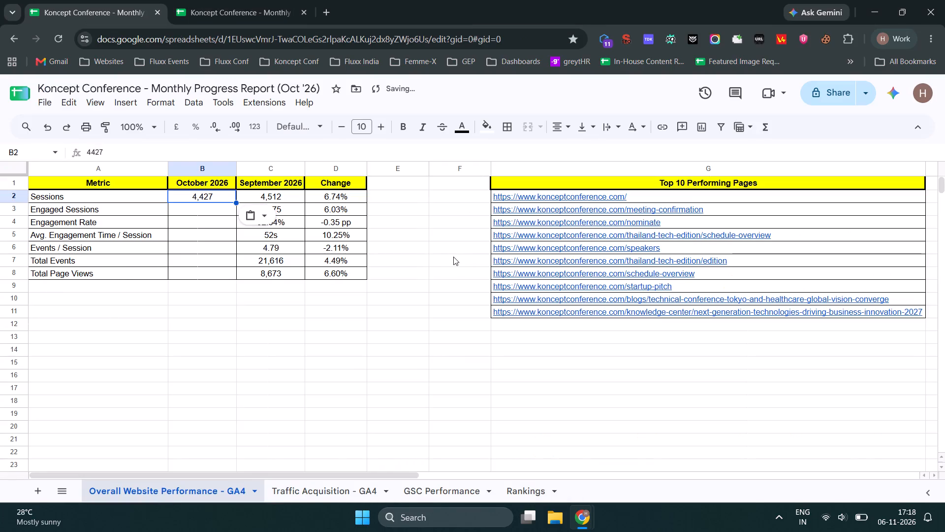
Replace the Sessions change in D2 with -1.88%, using the percentage copied from the Analytics total row.
key("Right")
key("Right")
key("alt+Tab")
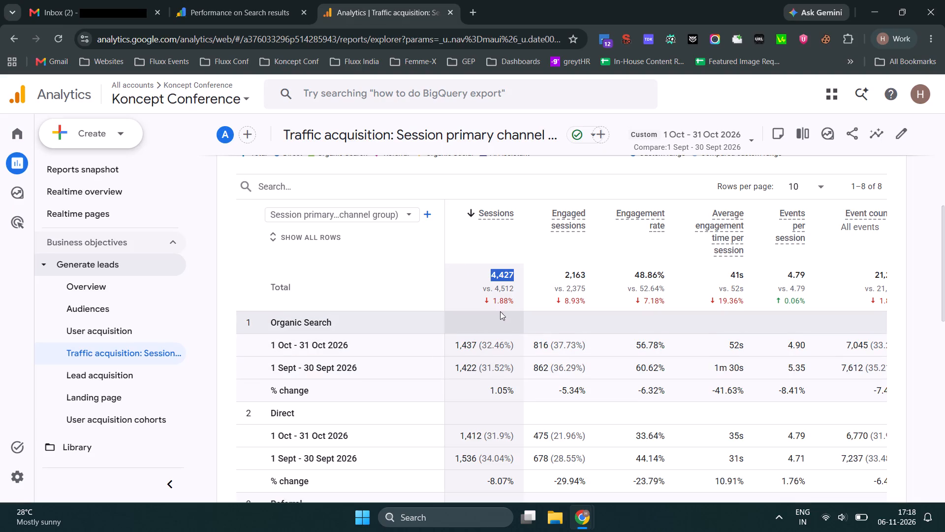
double_click(499, 302)
left_click(499, 302)
key("ctrl+c")
key("alt+Tab")
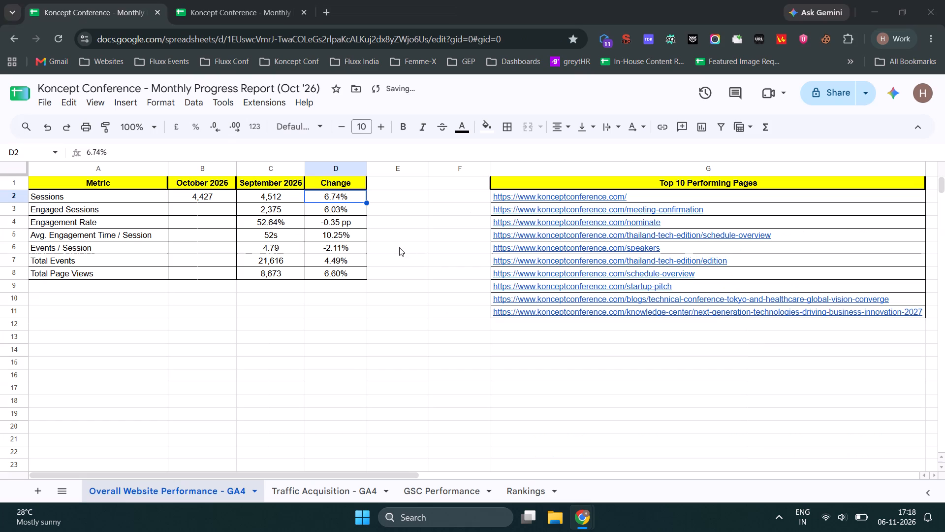
triple_click(346, 196)
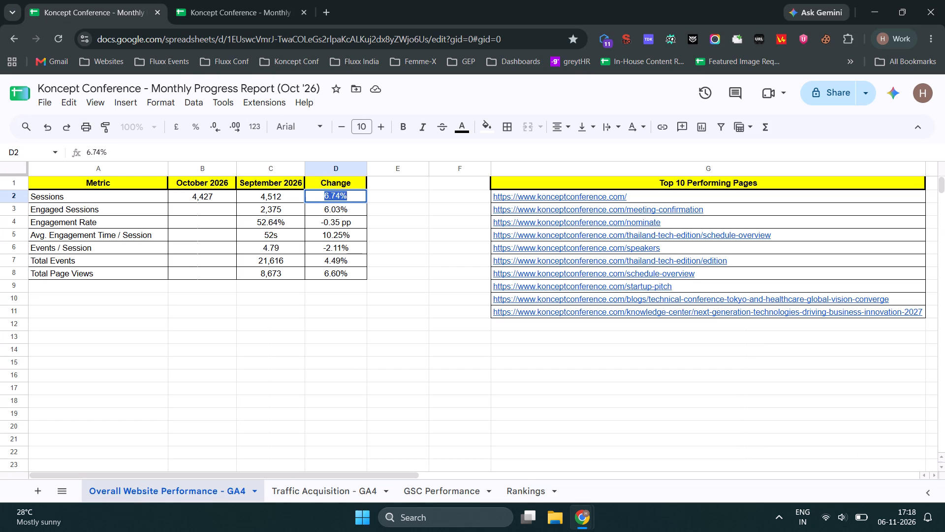
key("minus")
key("ctrl+shift+v")
key("Return")
Copy the total Engaged sessions figure 2,163 from Analytics into October cell B3 as a plain value.
key("Left")
key("Left")
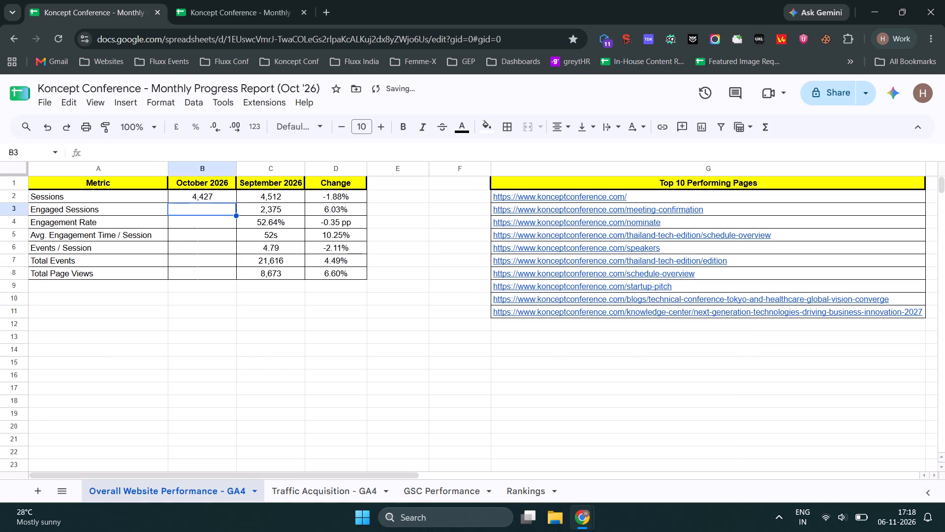
key("alt+Tab")
double_click(579, 272)
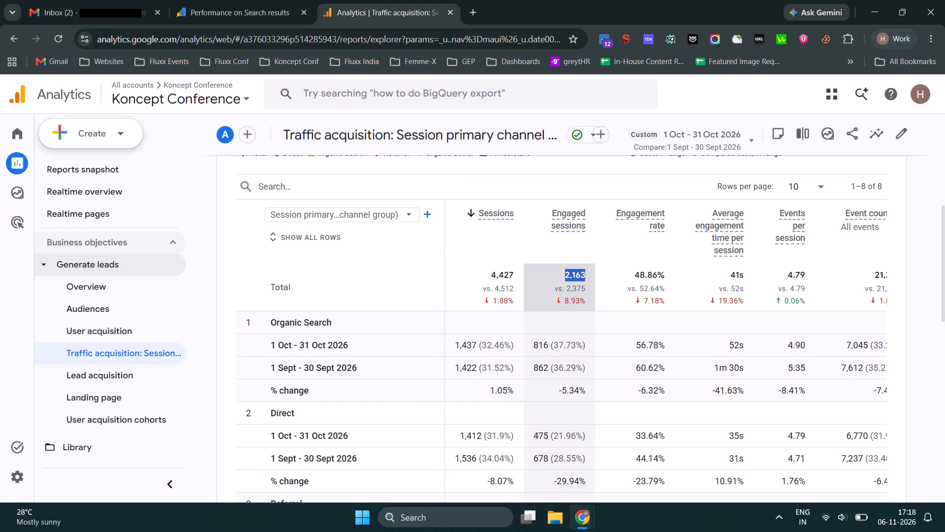
key("ctrl+c")
key("ctrl+c")
key("alt+Tab")
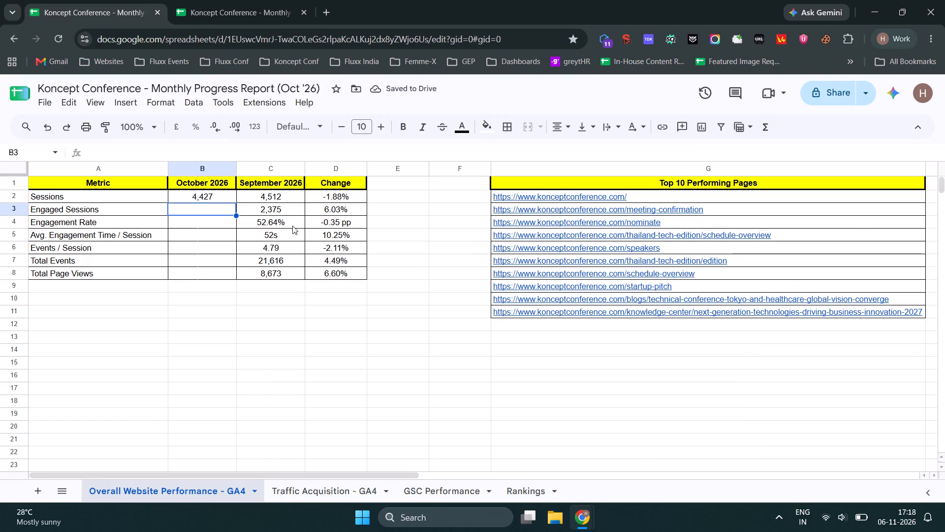
key("ctrl+shift+v")
Replace the Engaged Sessions change in D3 with -8.93%, using the percentage copied from the Analytics total row.
key("Right")
key("Right")
key("alt+Tab")
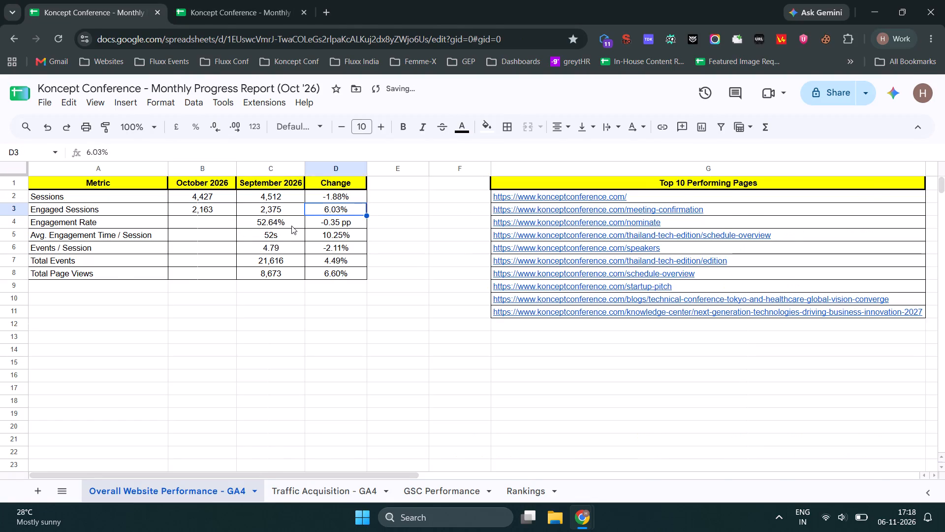
triple_click(568, 299)
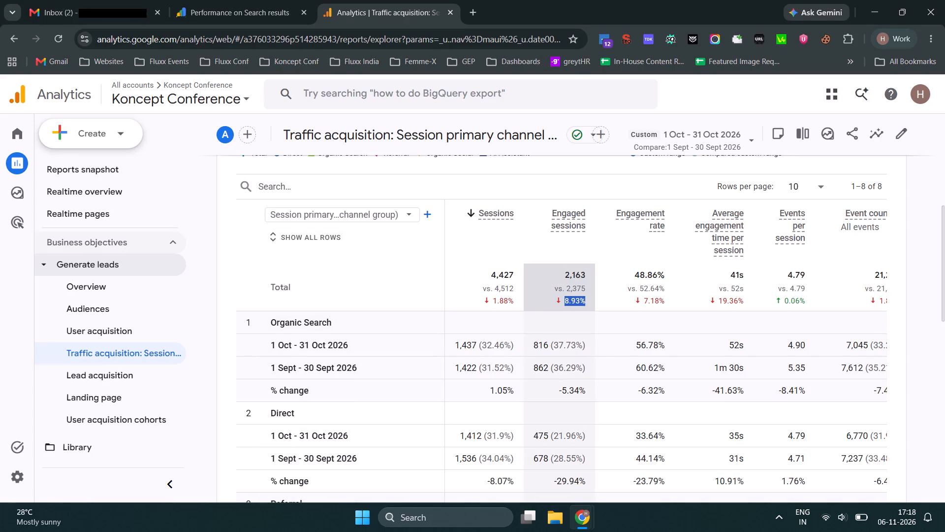
key("ctrl+c")
key("alt+Tab")
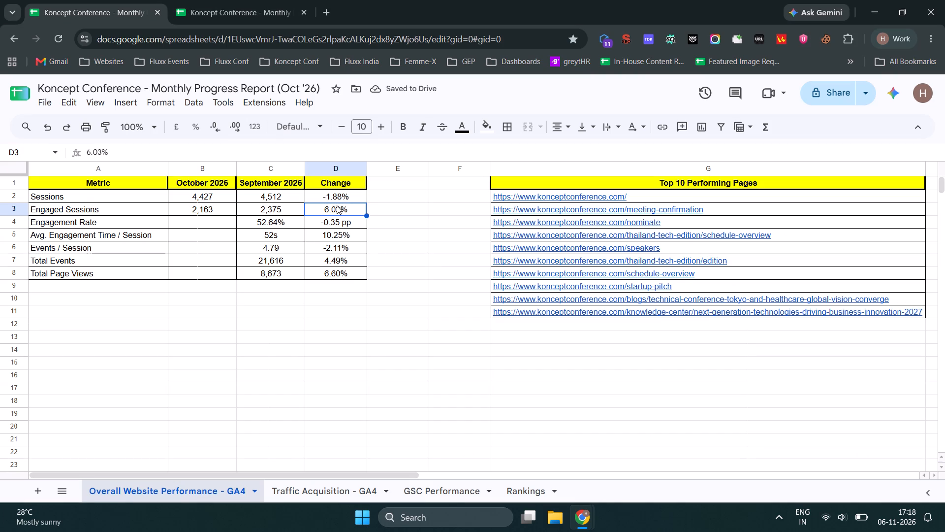
triple_click(337, 205)
key("BackSpace")
key("minus")
key("ctrl+shift+v")
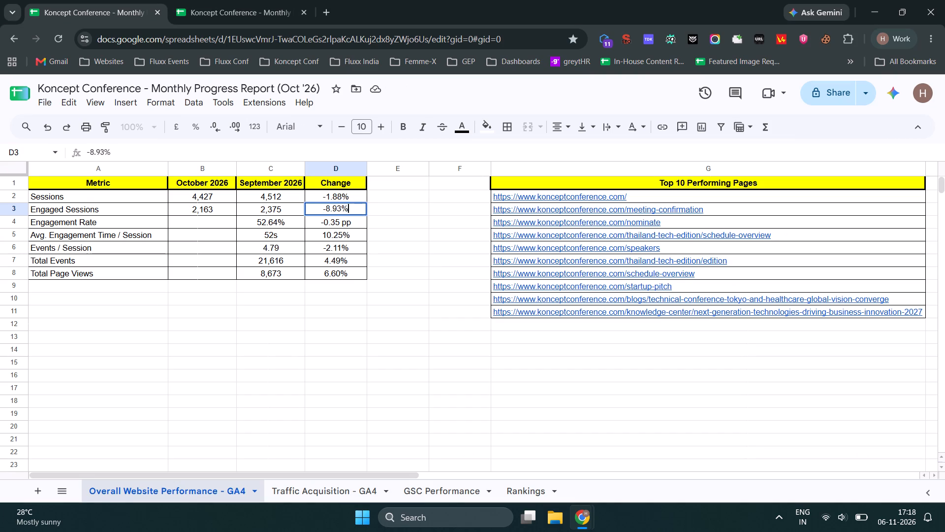
key("Return")
Copy the total Engagement rate 48.86% from Analytics into October cell B4 as a plain value.
key("alt+Tab")
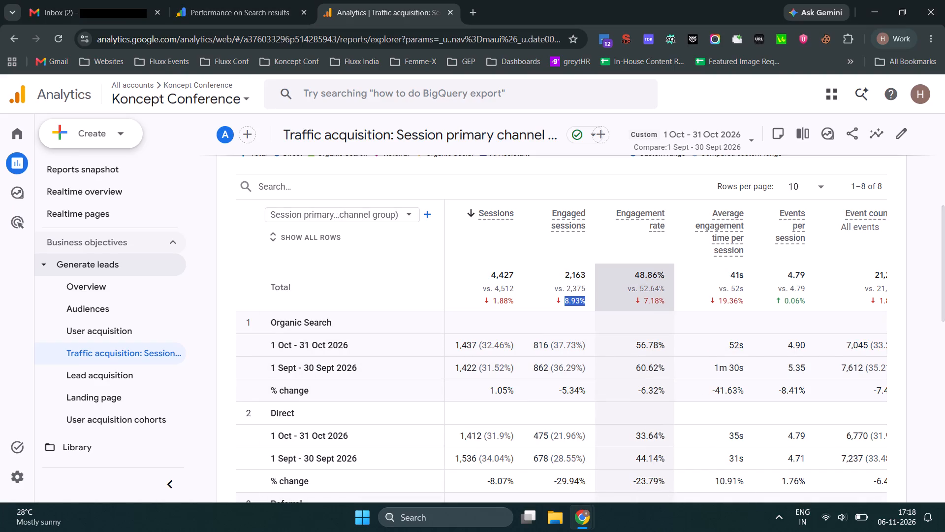
left_click(646, 274)
key("alt+Tab")
key("alt+Tab")
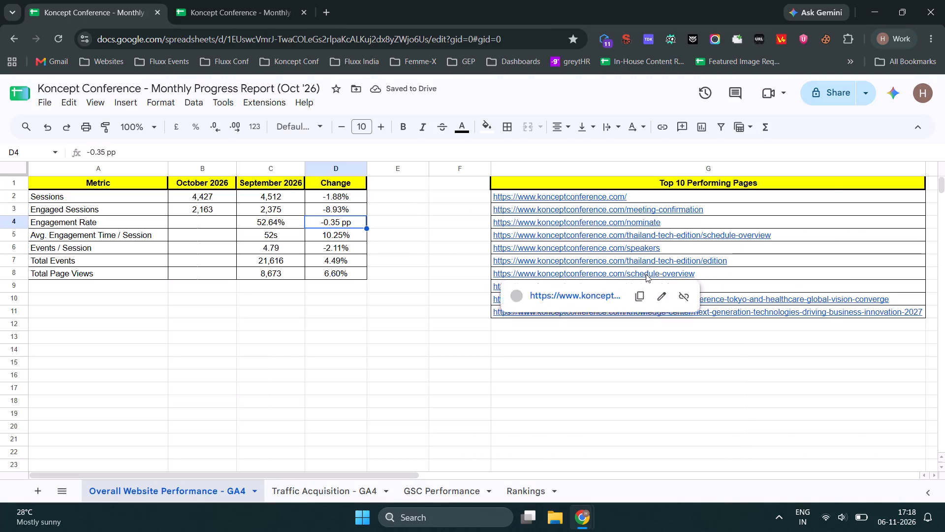
triple_click(646, 274)
key("ctrl+c")
key("alt+Tab")
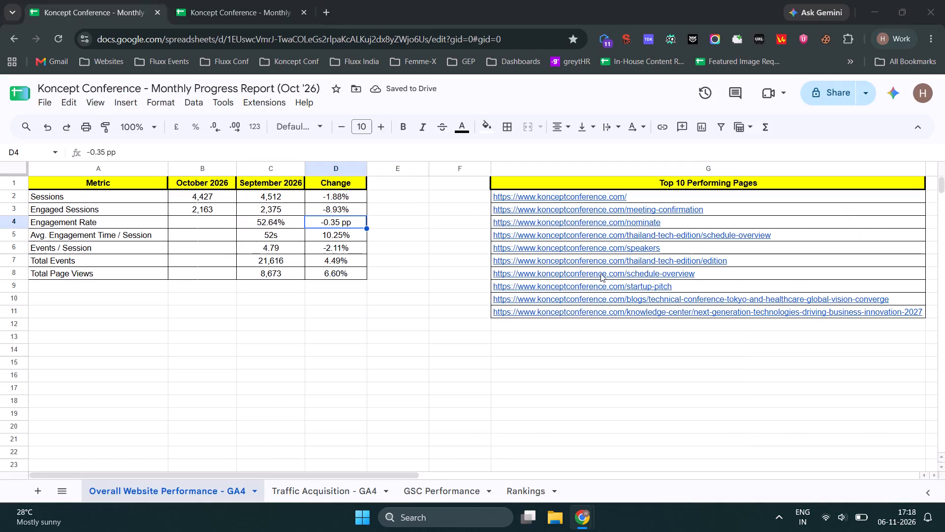
left_click(236, 225)
key("ctrl+shift+v")
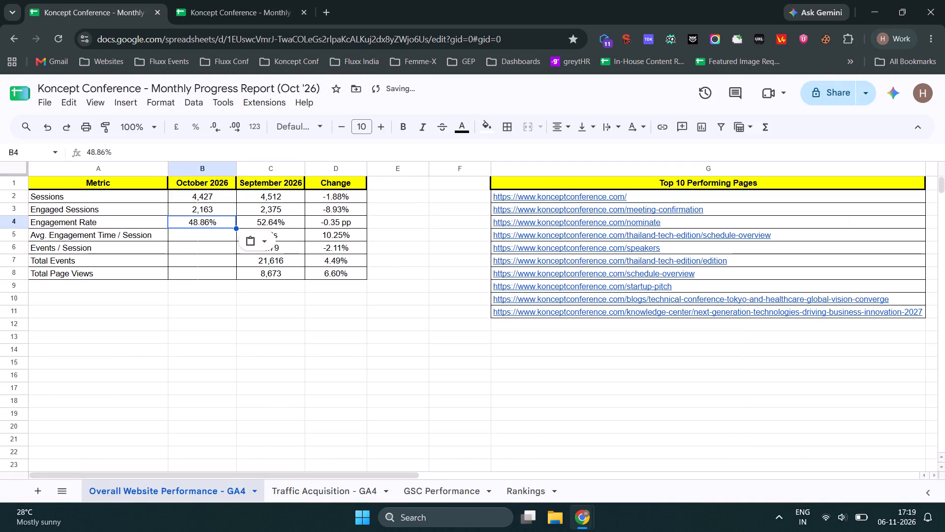
Check the Engagement rate change in Analytics and make the Engagement Rate change cell D4 bold.
key("Right")
key("Right")
key("alt+Tab")
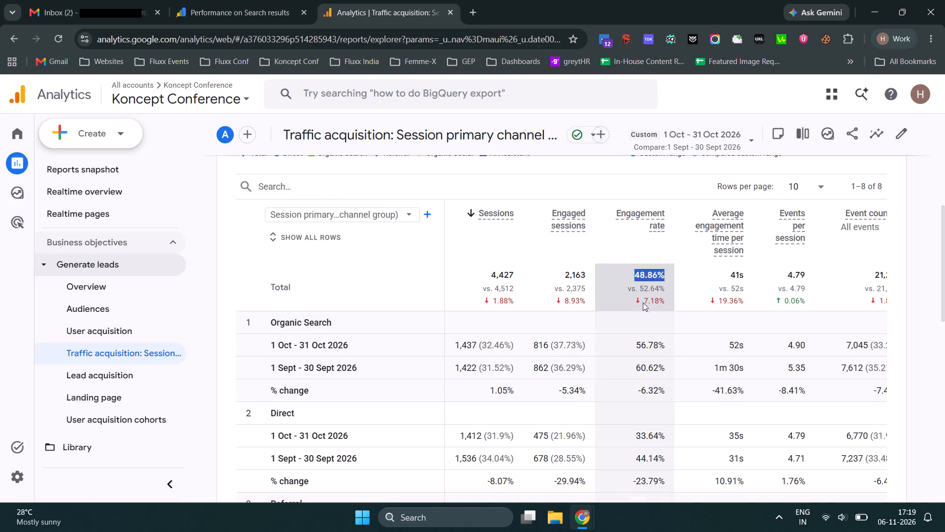
key("alt+Tab")
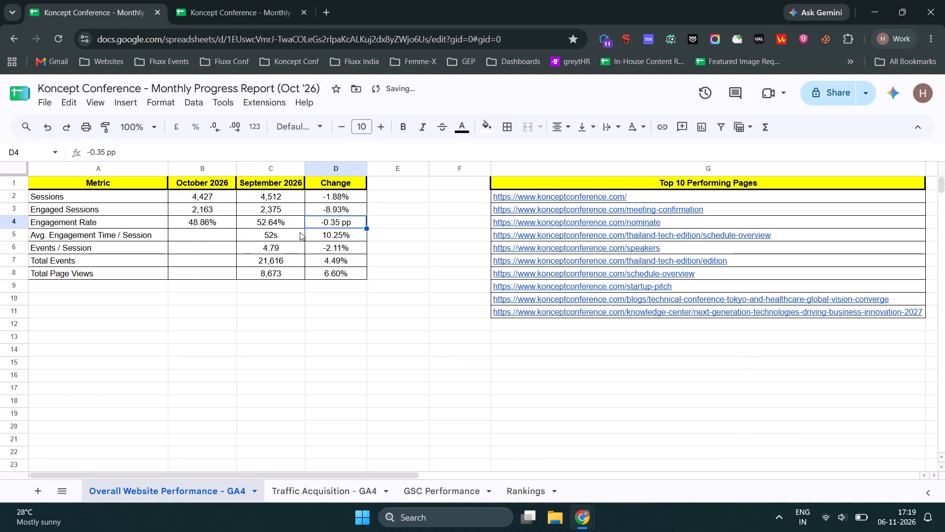
key("ctrl+b")
Copy the total average engagement time per session, 41s, from Analytics into October cell B5 as a plain value.
left_click(200, 238)
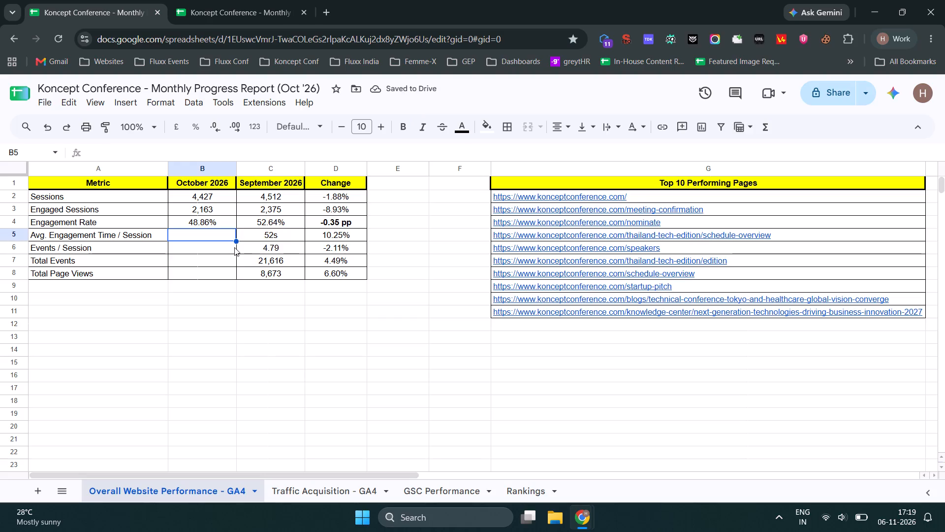
key("alt+Tab")
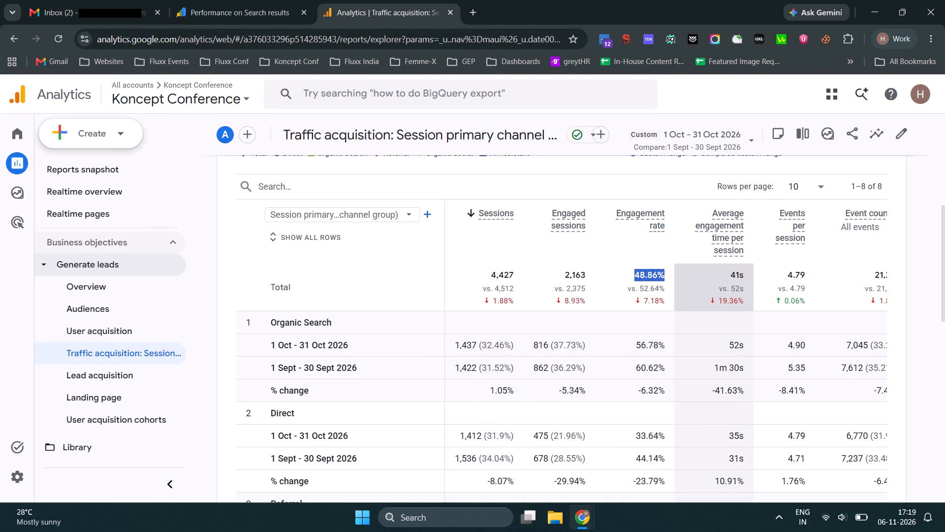
triple_click(740, 273)
key("ctrl+c")
key("alt+Tab")
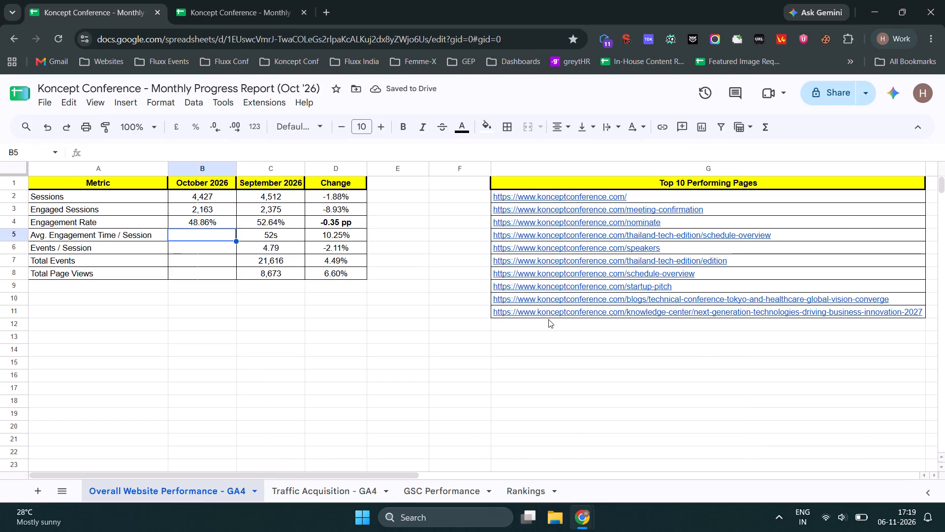
key("ctrl+shift+v")
Replace the Avg. Engagement Time / Session change in D5 with -19.36%, using the percentage copied from the Analytics total row.
key("Right")
key("Right")
key("alt+Tab")
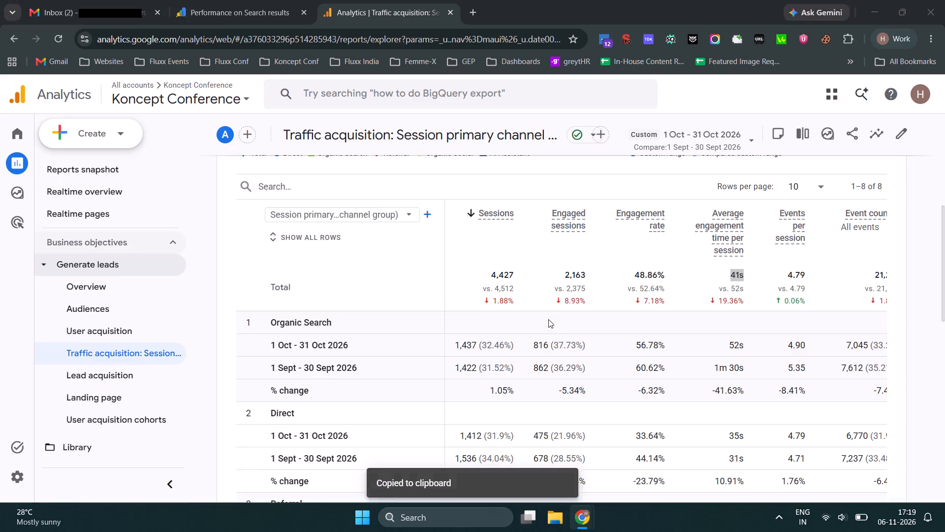
left_click_drag(720, 299, 742, 301)
key("ctrl+c")
key("alt+Tab")
triple_click(346, 233)
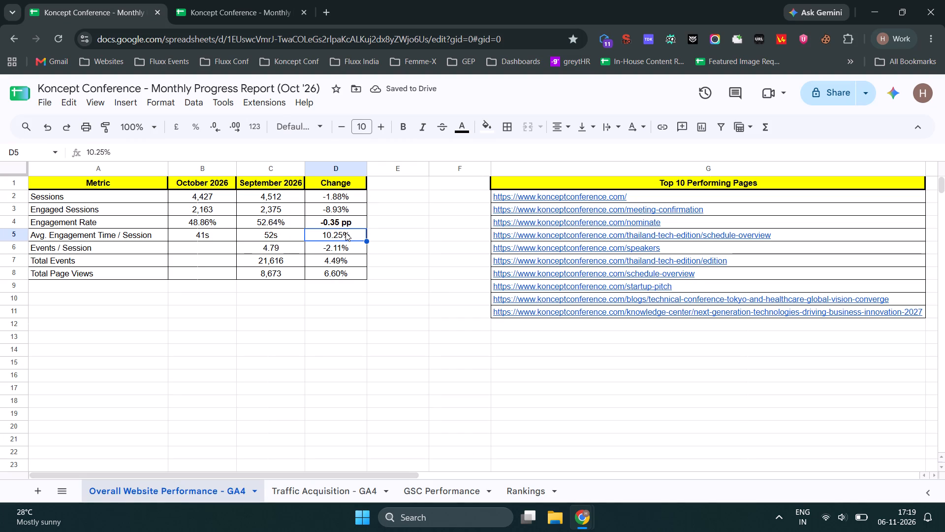
key("minus")
key("ctrl+shift+v")
key("Return")
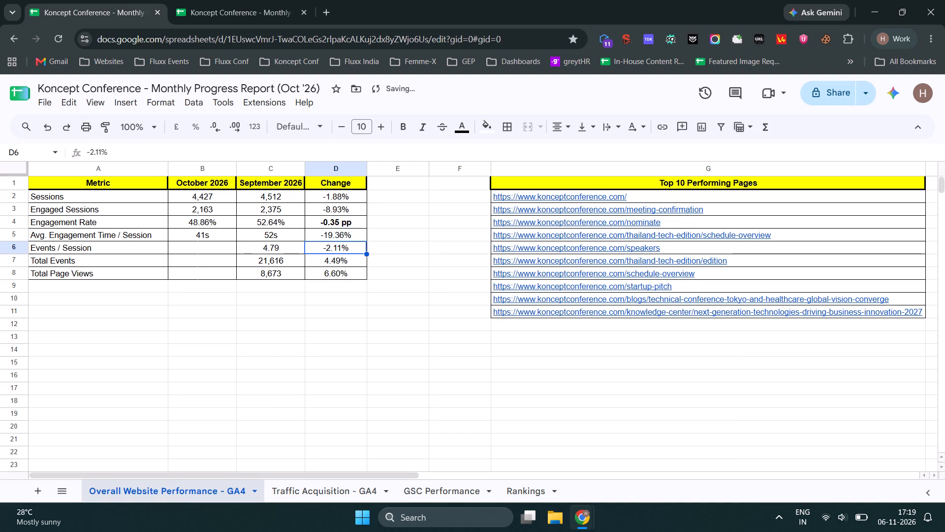
Copy the total Events per session value, 4.79, from Analytics into October cell B6 as a plain value.
key("Left")
key("Left")
key("alt+Tab")
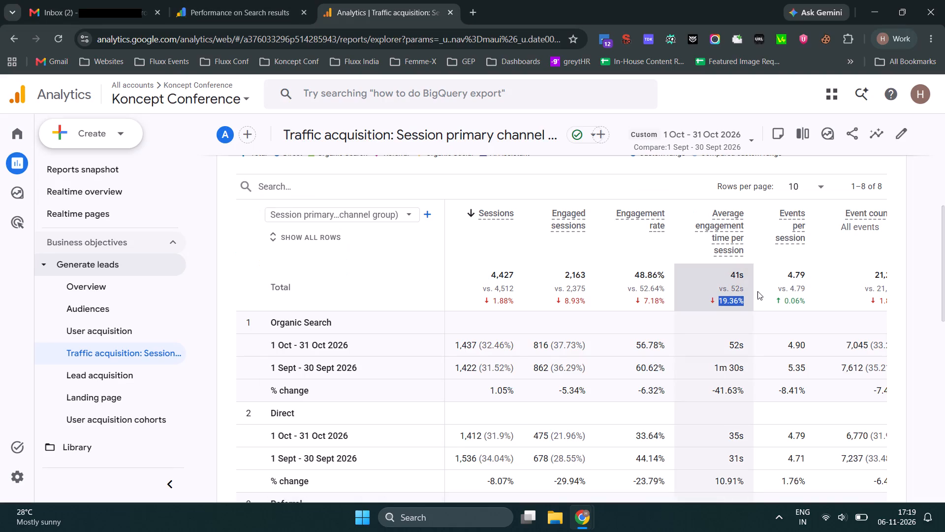
triple_click(792, 275)
key("ctrl+c")
key("alt+Tab")
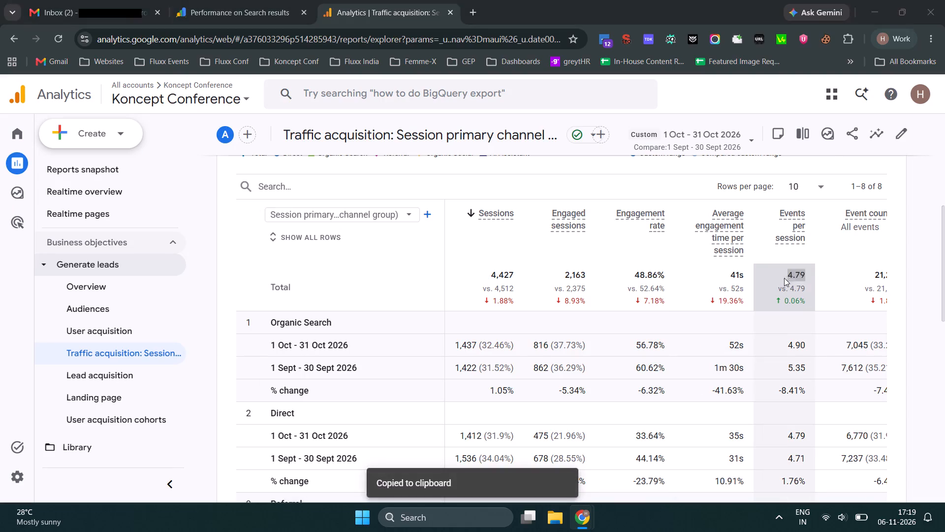
key("ctrl+shift+v")
Set the Events / Session change in D6 to 0%.
key("Right")
key("Right")
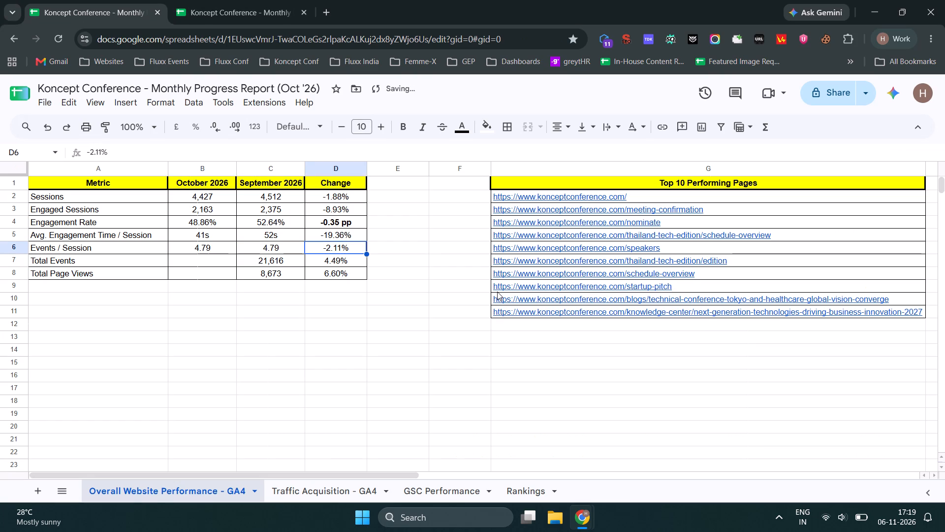
double_click(339, 246)
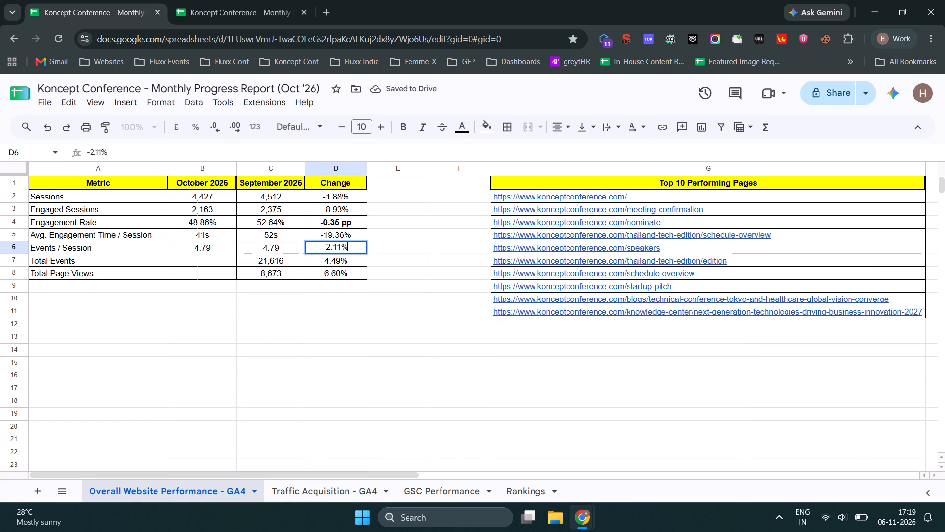
left_click(339, 246)
left_click(342, 248)
key("ctrl+shift+Left")
key("ctrl+shift+Left")
key("0")
key("Return")
Copy the total Event count, 21,222, from the Analytics traffic acquisition table into October cell B7 as a plain value.
key("Left")
key("Left")
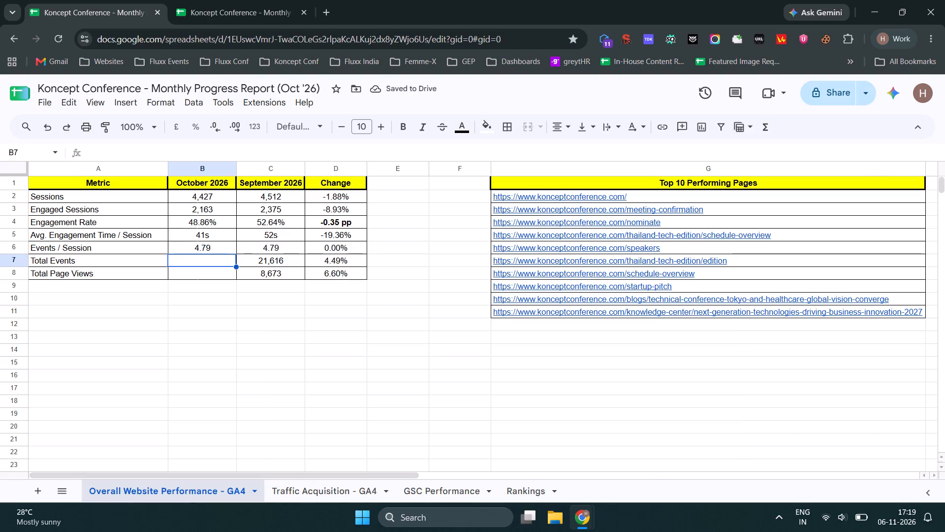
key("alt+Tab")
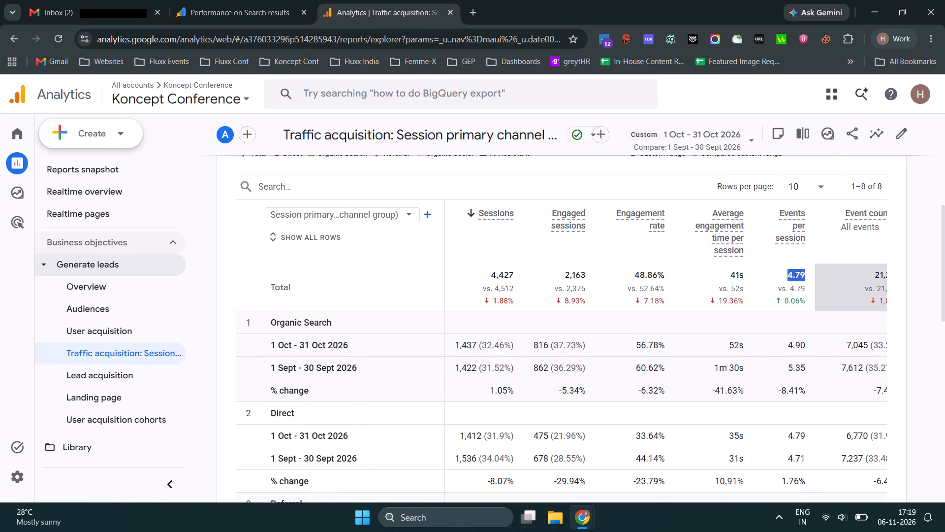
scroll(324, 283, "down", 10)
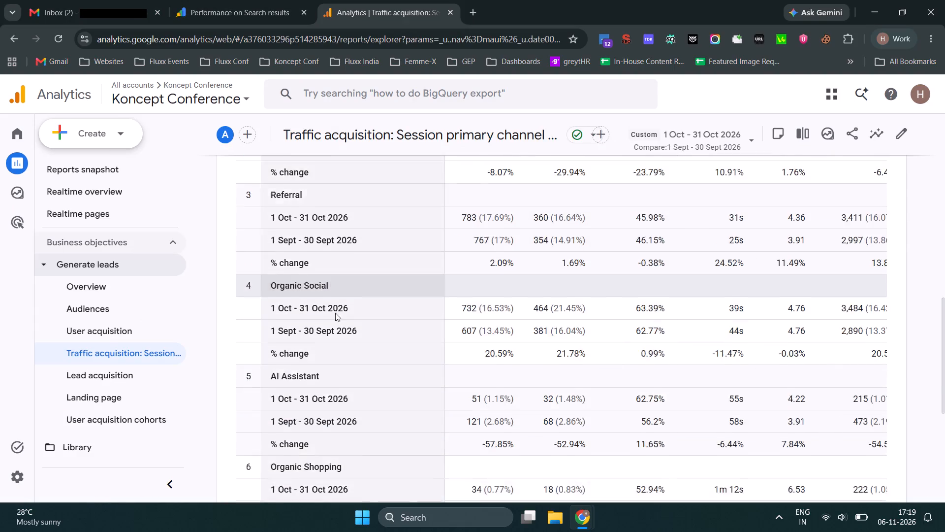
scroll(426, 449, "down", 1)
left_click_drag(470, 451, 604, 450)
scroll(632, 330, "up", 5)
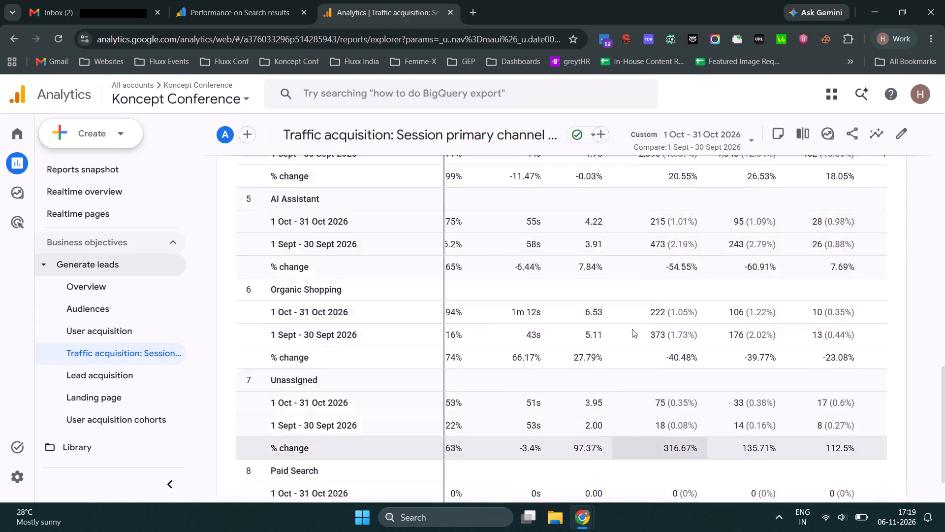
scroll(632, 329, "up", 5)
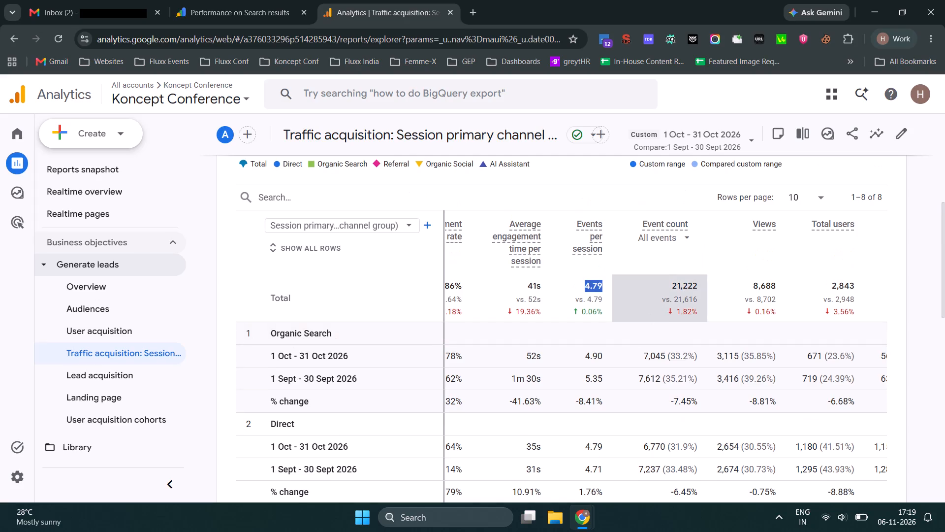
triple_click(685, 284)
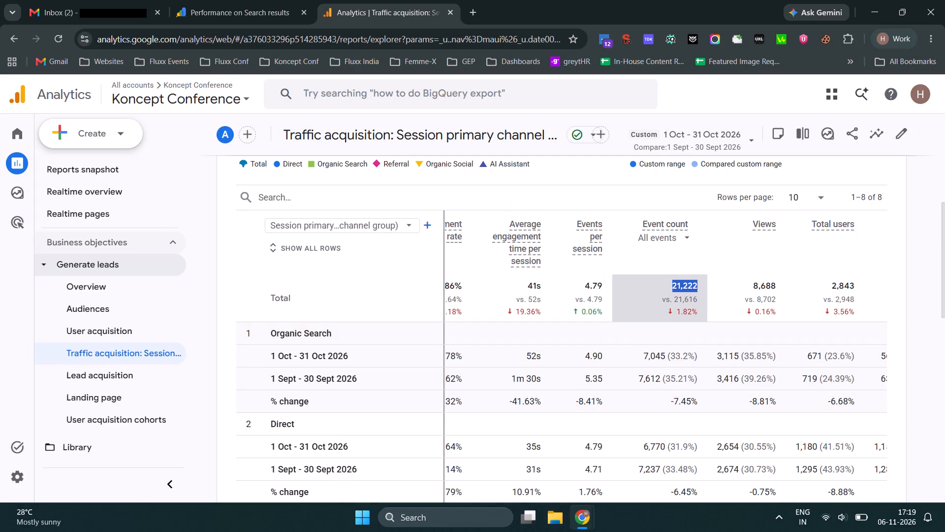
key("ctrl+c")
key("ctrl+c")
key("alt+Tab")
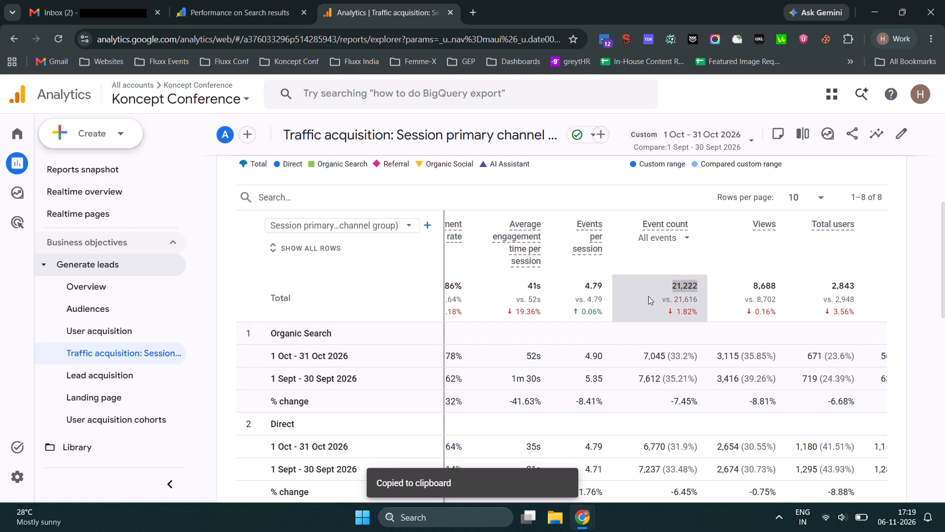
key("ctrl+shift+v")
key("Down")
Replace the Total Events change in D7 with -1.82%, using the percentage copied from the Analytics total row.
key("alt+Tab")
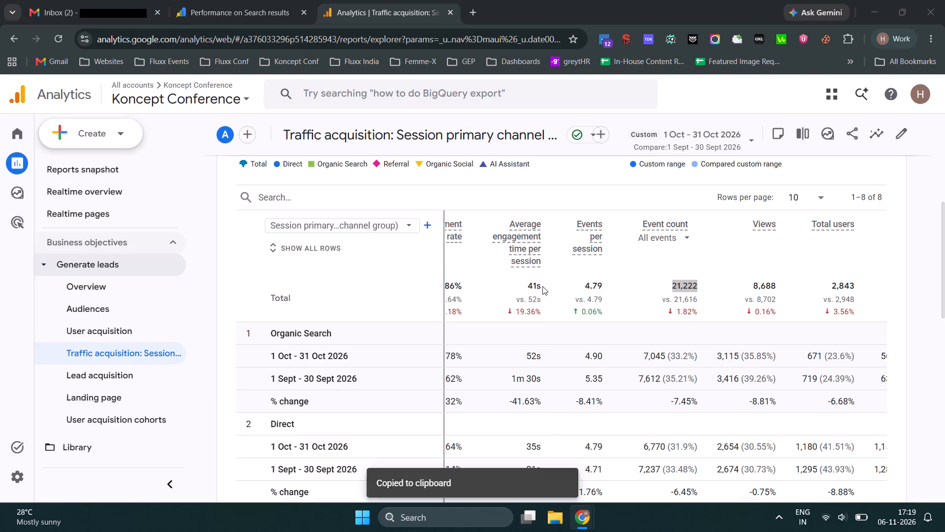
left_click_drag(680, 311, 690, 312)
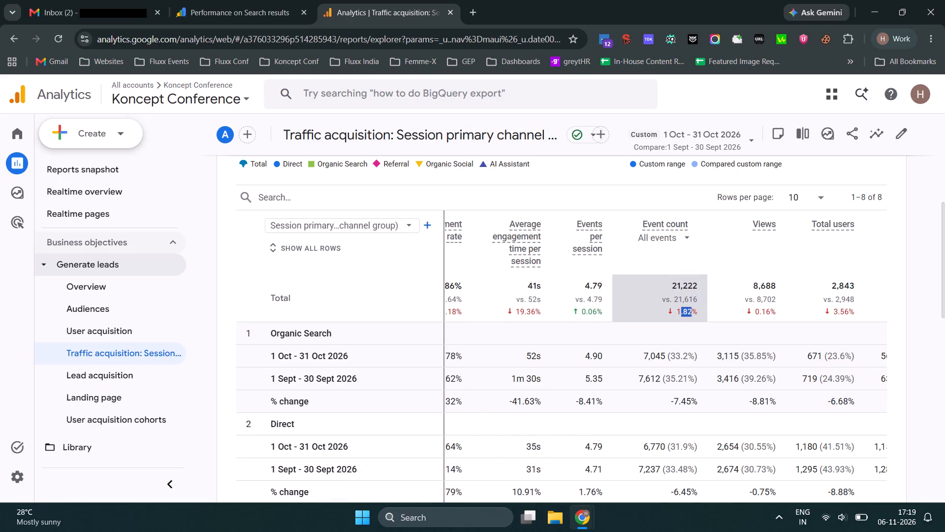
triple_click(688, 312)
key("ctrl+c")
key("alt+Tab")
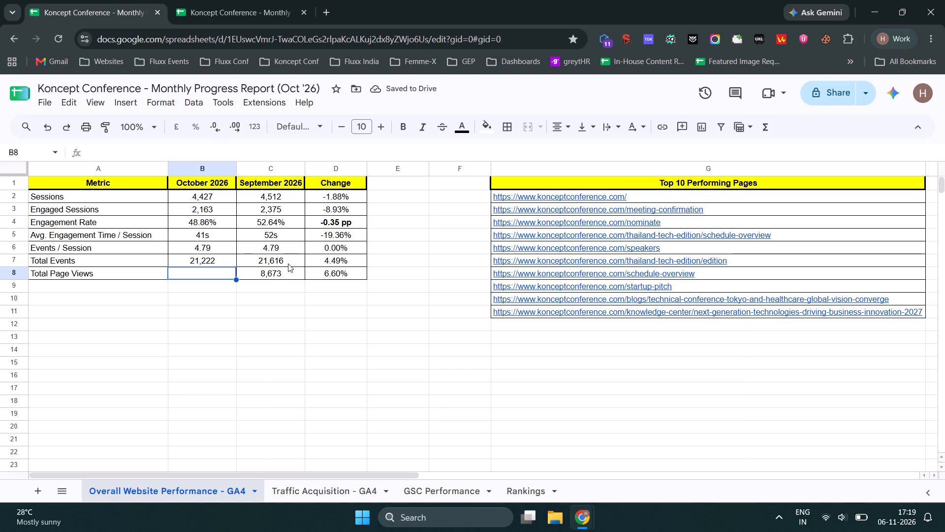
left_click(324, 258)
triple_click(324, 258)
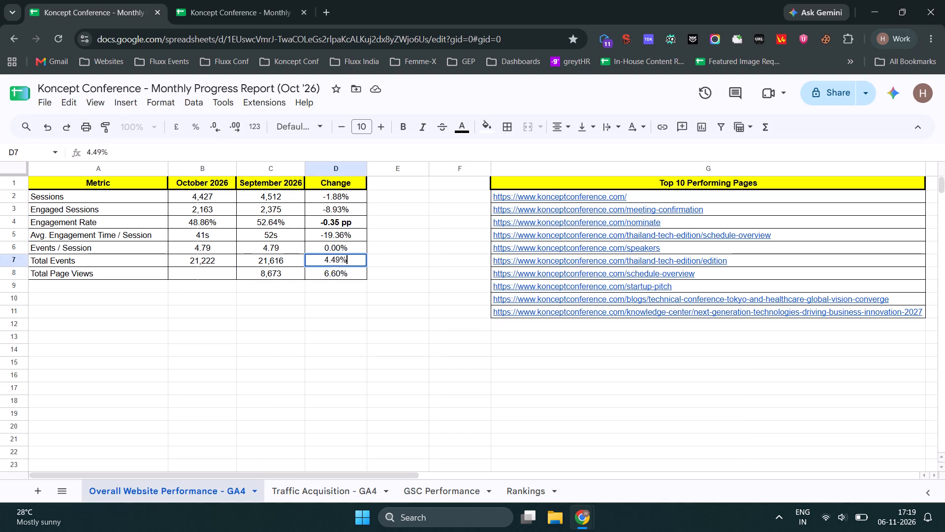
key("minus")
key("ctrl+shift+v")
key("Return")
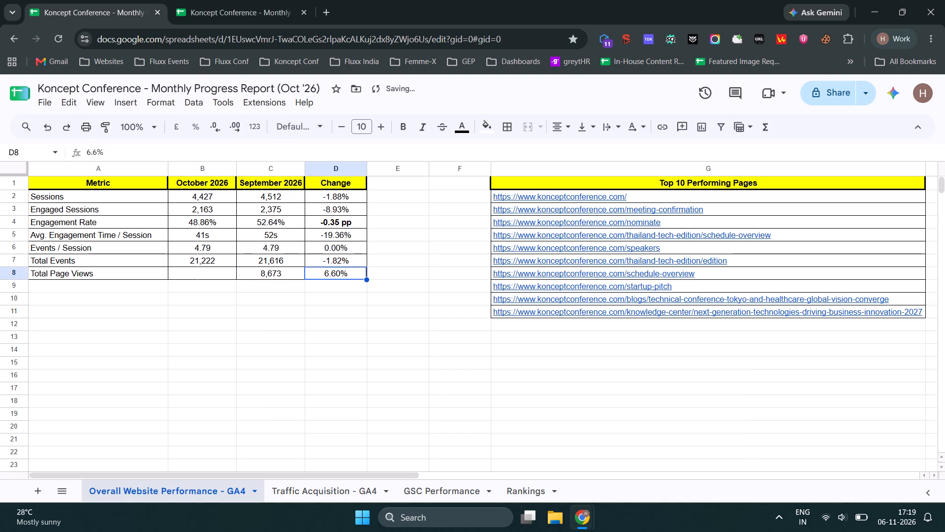
Copy the total Views, 8,688, from Analytics into the October Total Page Views cell B8 as a plain value.
key("Left")
key("Left")
key("alt+Tab")
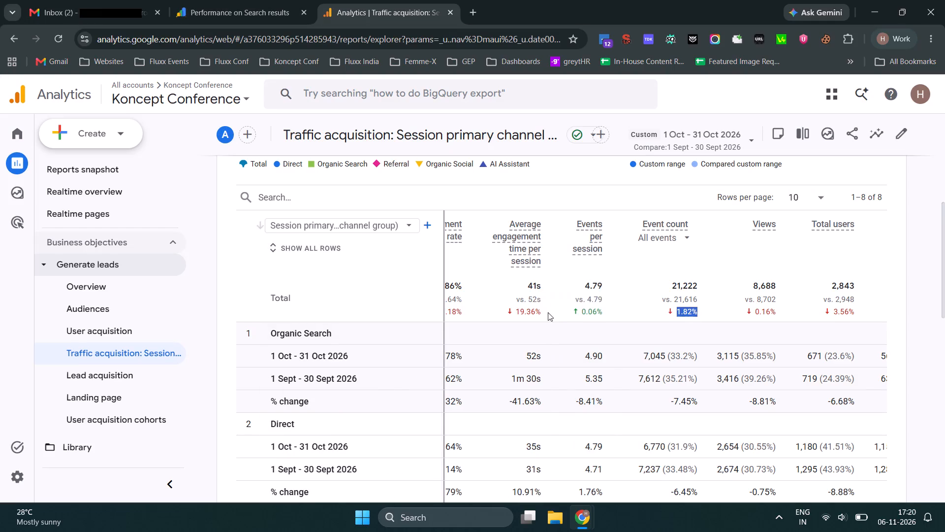
triple_click(763, 286)
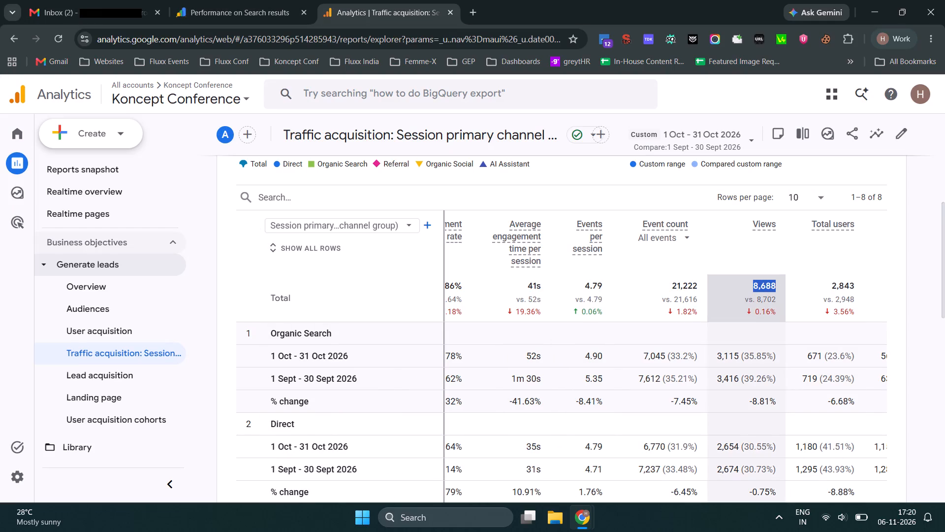
key("ctrl+c")
key("ctrl+c")
key("alt+Tab")
key("ctrl+shift+v")
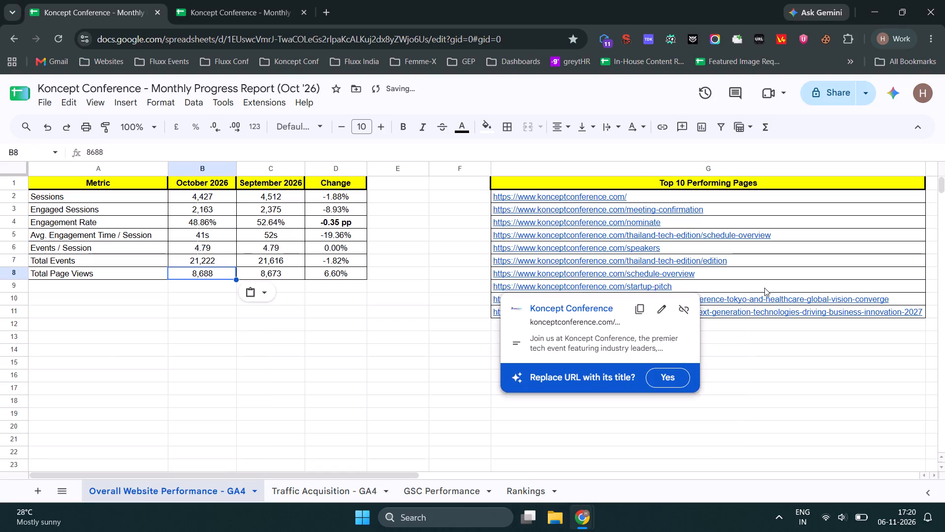
Replace the Total Page Views change in D8 with -0.16%, using the percentage copied from the Analytics total row.
key("Right")
key("Right")
key("alt+Tab")
triple_click(763, 312)
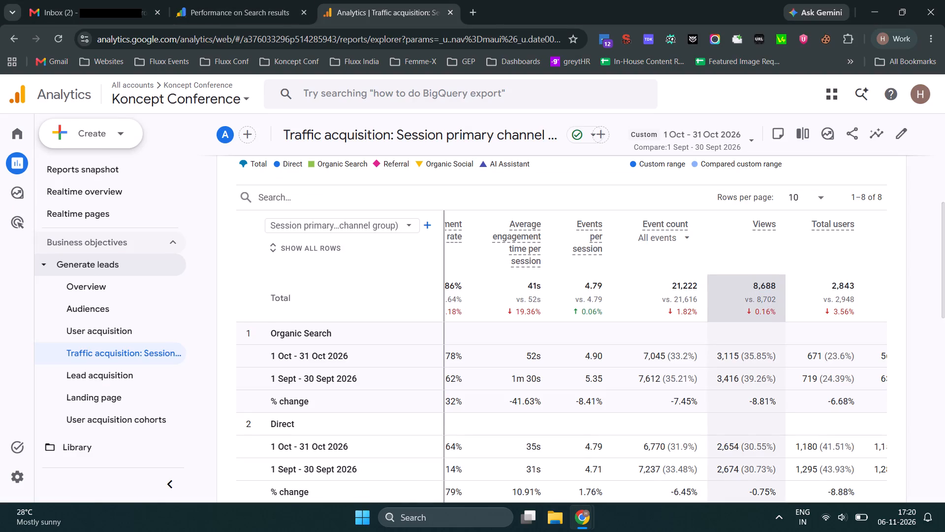
key("ctrl+c")
key("alt+Tab")
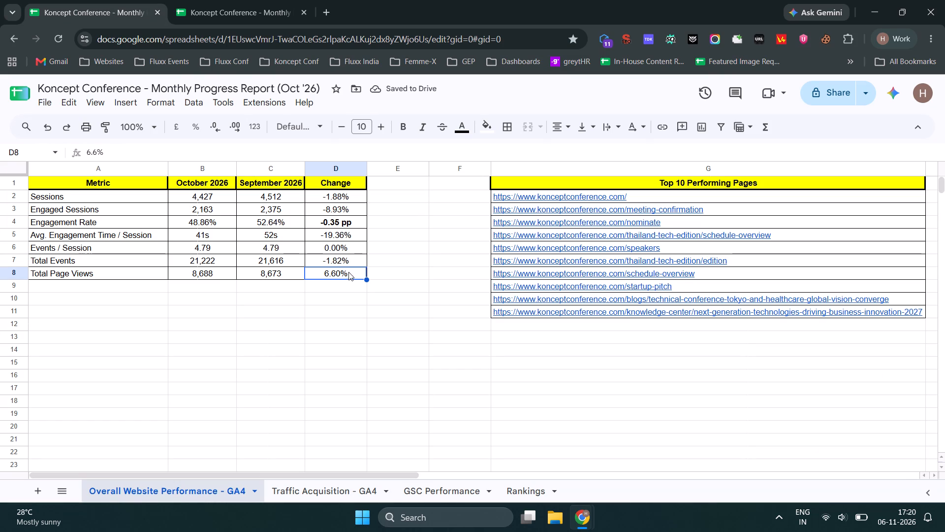
triple_click(347, 273)
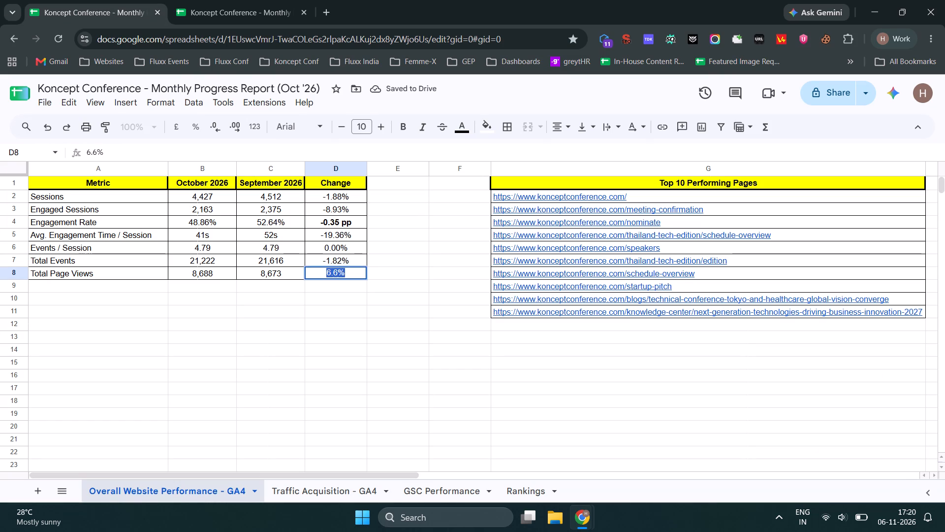
key("BackSpace")
key("minus")
key("ctrl+shift+v")
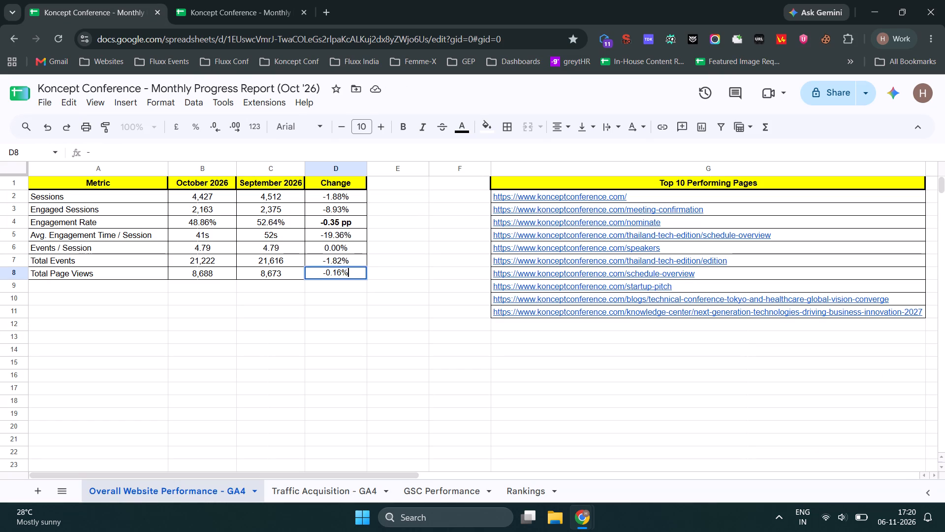
key("Return")
key("alt+Tab")
key("alt+Tab")
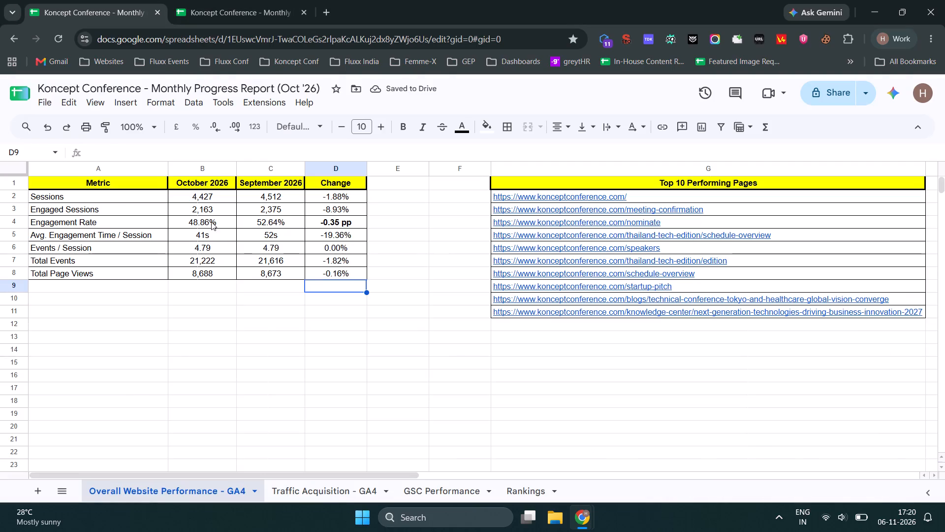
left_click_drag(211, 222, 266, 223)
key("ctrl+c")
key("ctrl+c")
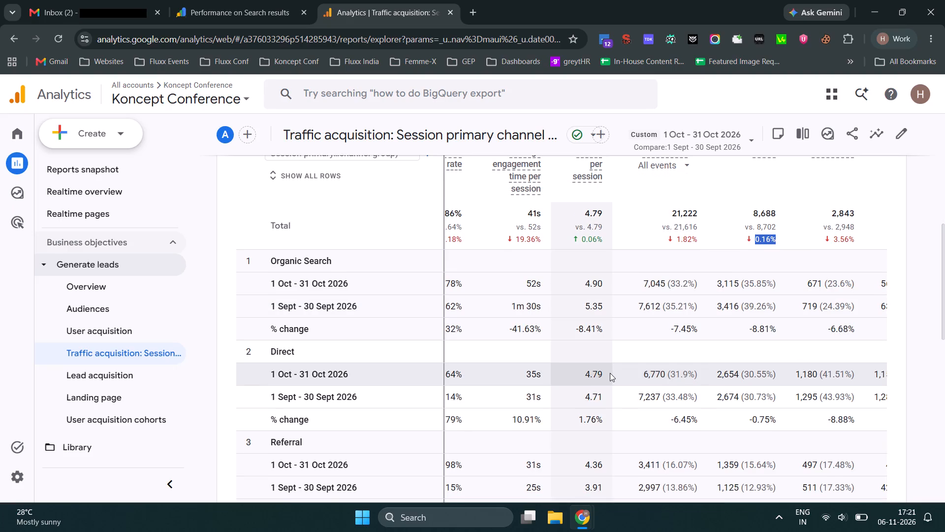
scroll(646, 350, "up", 1)
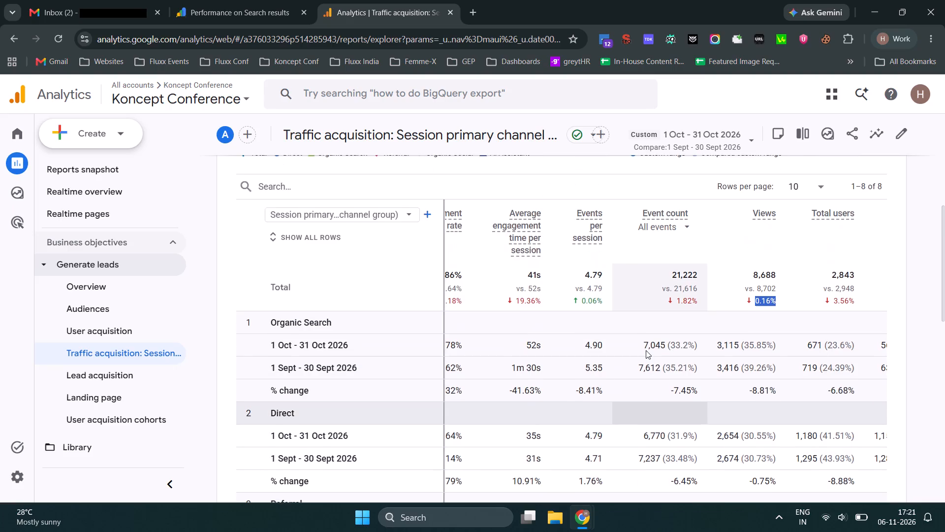
scroll(646, 350, "down", 20)
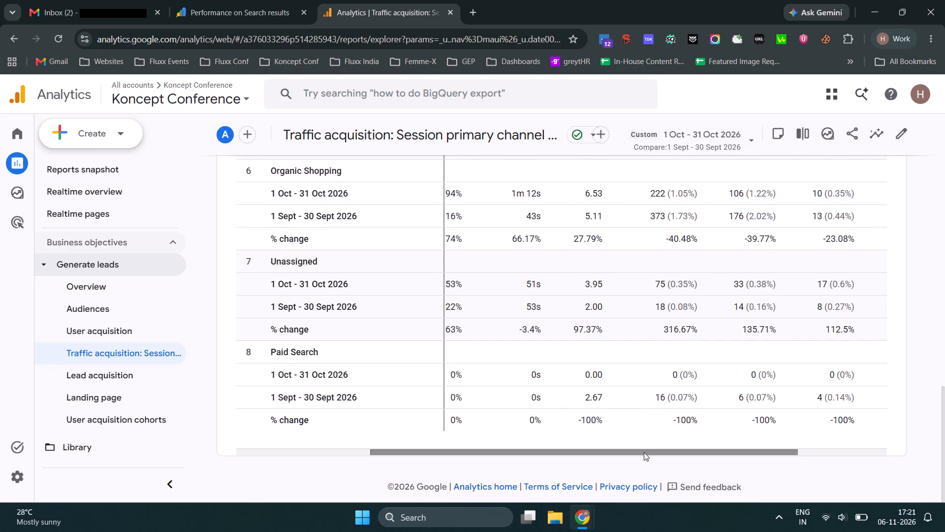
left_click_drag(644, 451, 287, 440)
scroll(576, 340, "up", 10)
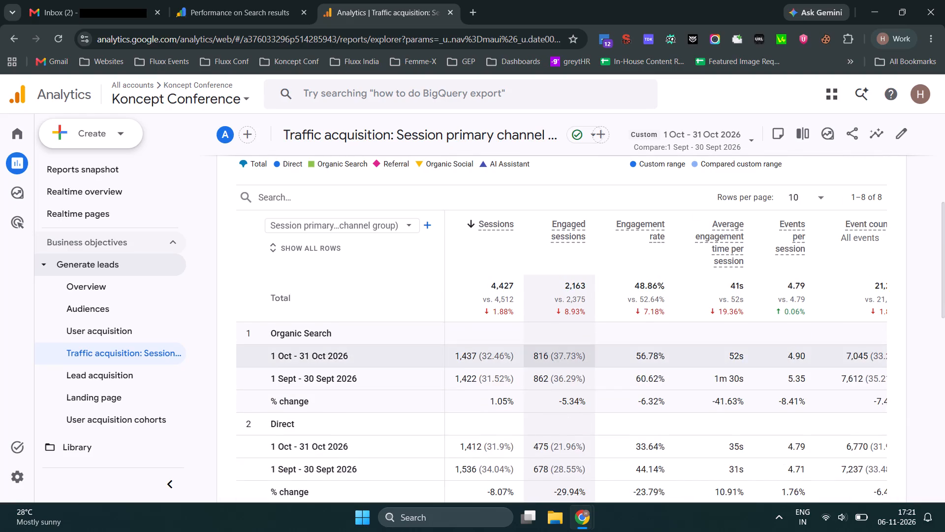
scroll(569, 357, "down", 1)
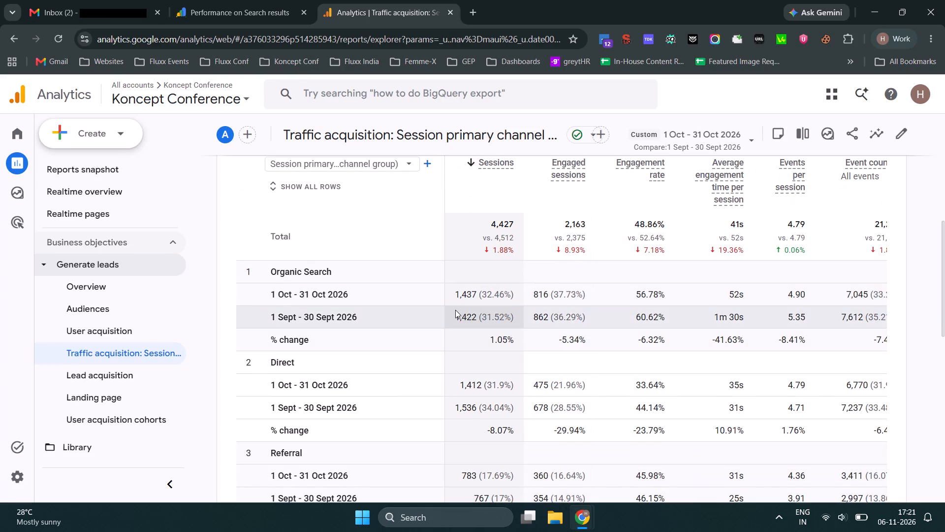
double_click(466, 296)
key("ctrl+c")
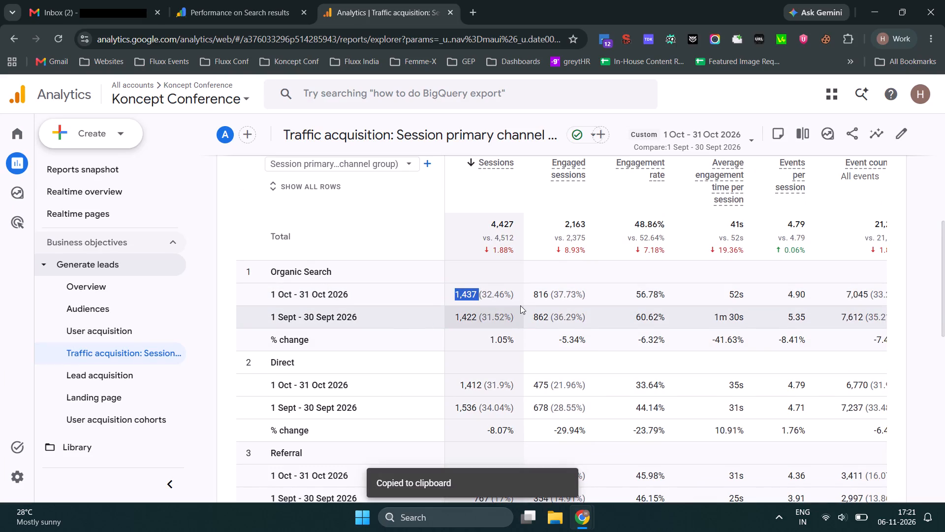
key("alt+Tab")
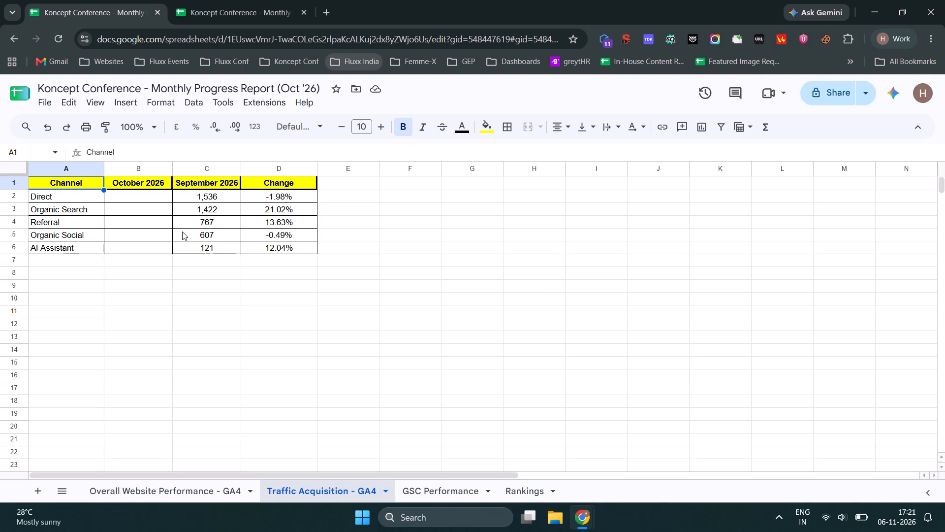
key("alt+Tab")
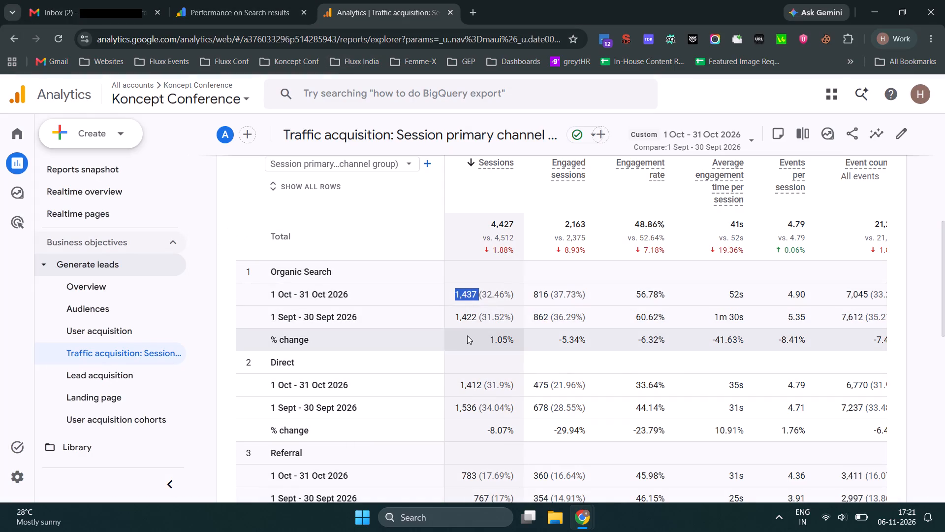
key("alt+Tab")
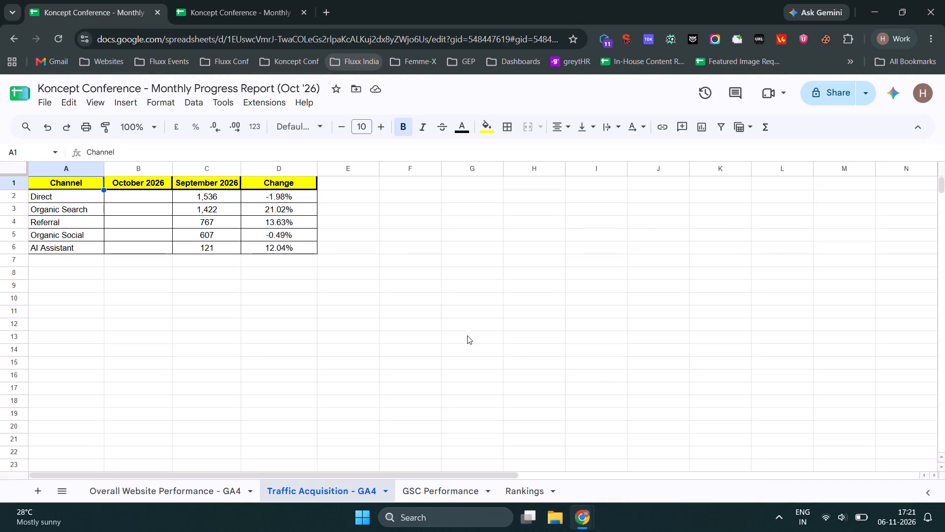
key("alt+Tab")
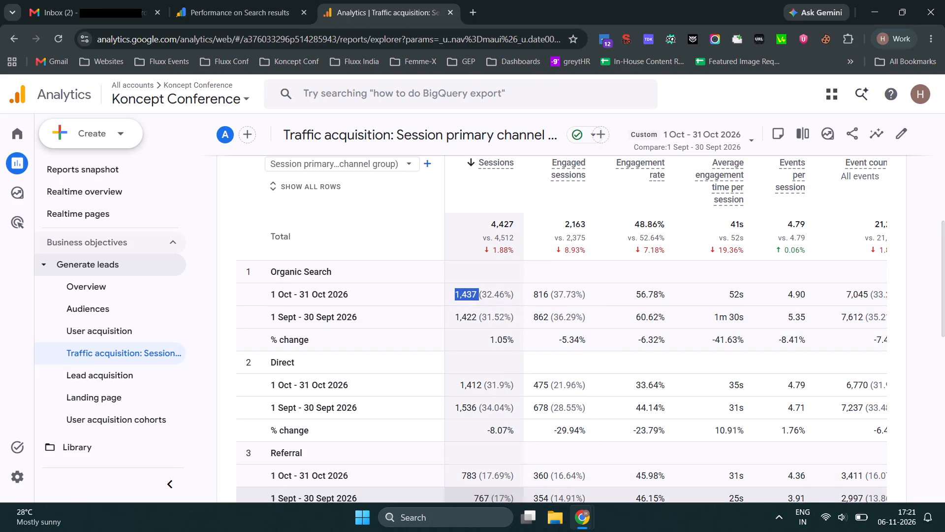
key("alt+Tab")
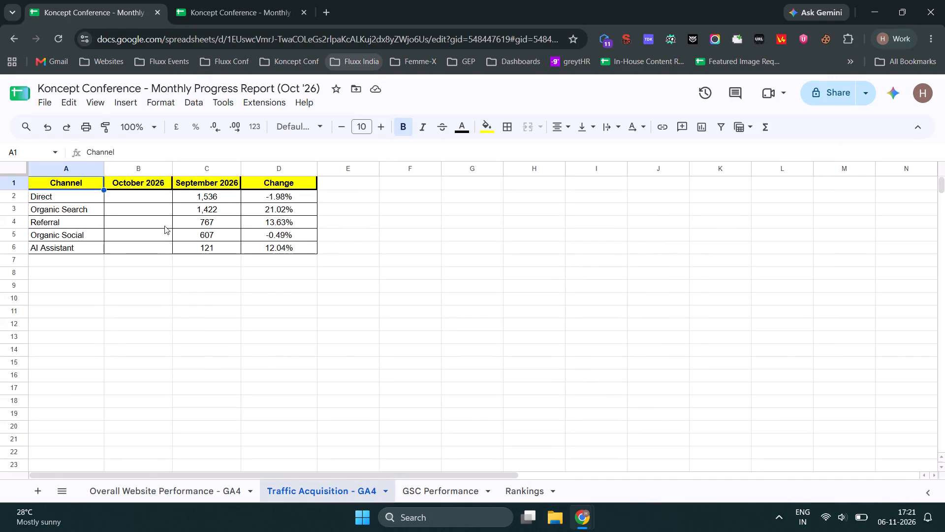
left_click(167, 209)
key("ctrl+shift+v")
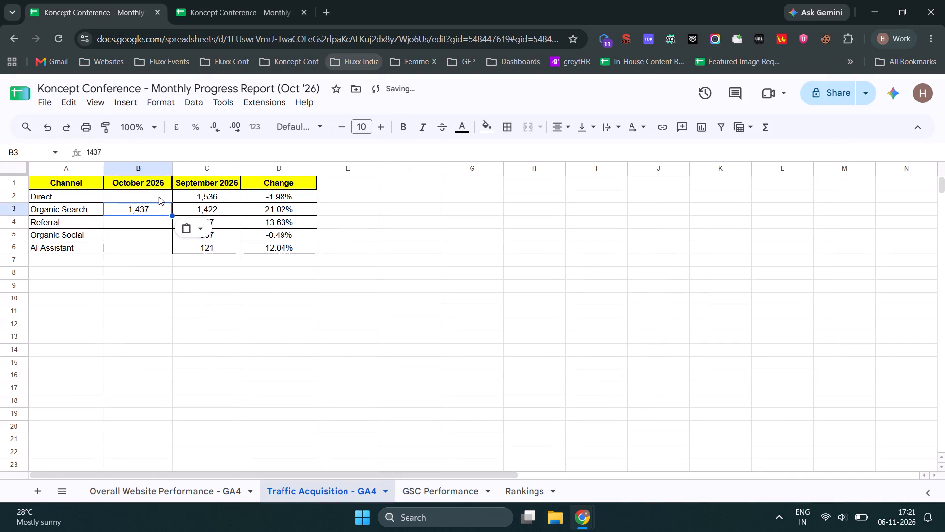
Replace the Organic Search change in D3 with 1.05%, copied from the Sessions % change row in Analytics.
left_click(159, 197)
key("alt+Tab")
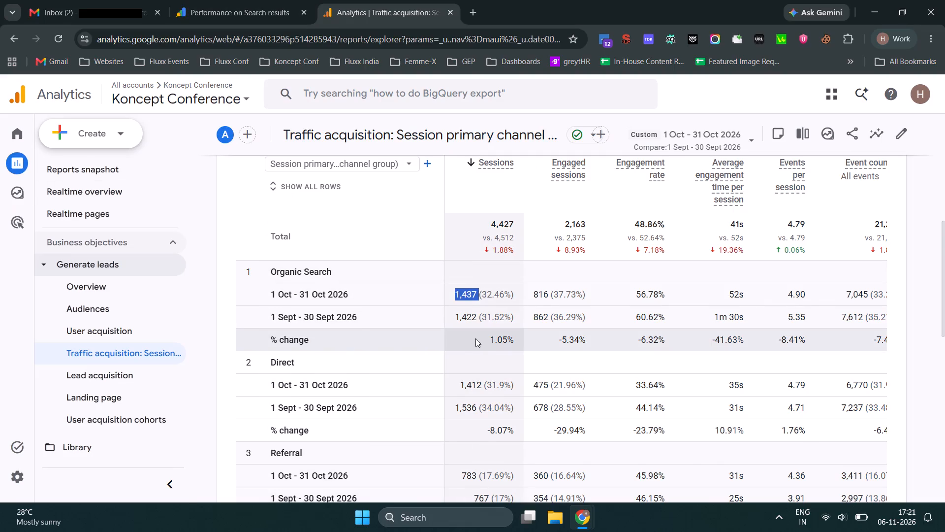
left_click_drag(485, 337, 516, 340)
key("ctrl+c")
key("alt+Tab")
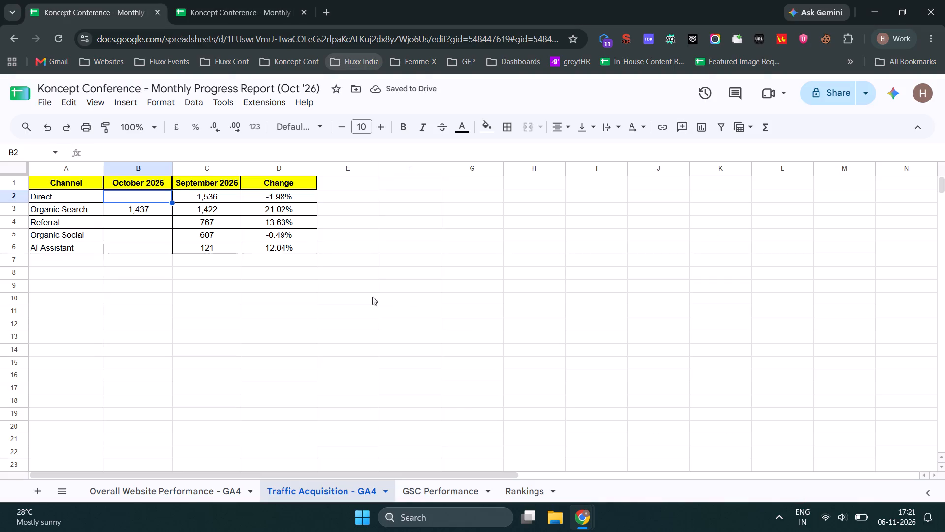
triple_click(292, 211)
key("ctrl+shift+v")
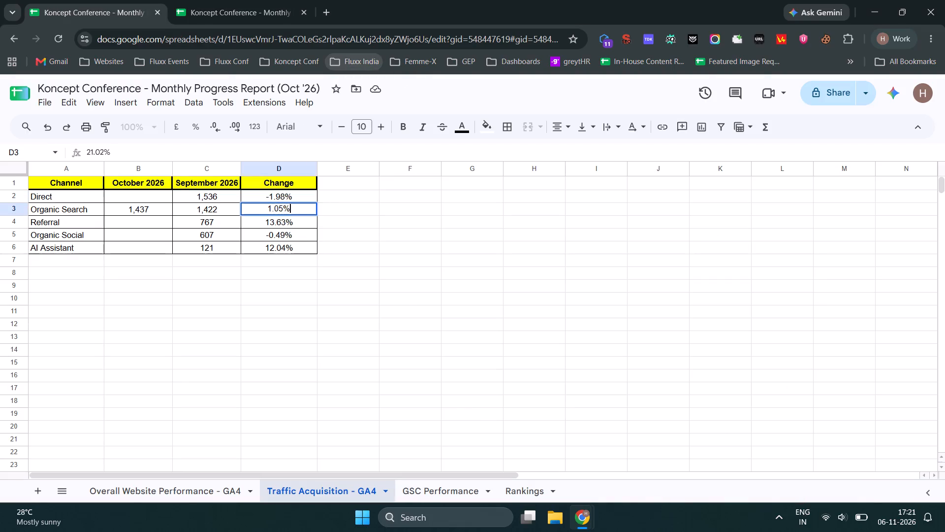
key("Return")
Copy the October Direct sessions, 1,412, from Analytics into B2 of the Traffic Acquisition sheet.
left_click(164, 196)
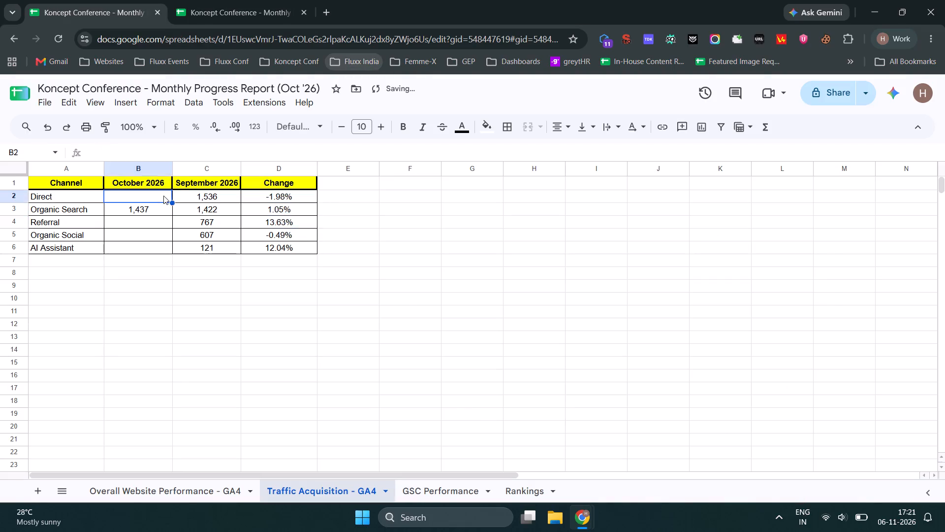
key("alt+Tab")
double_click(469, 388)
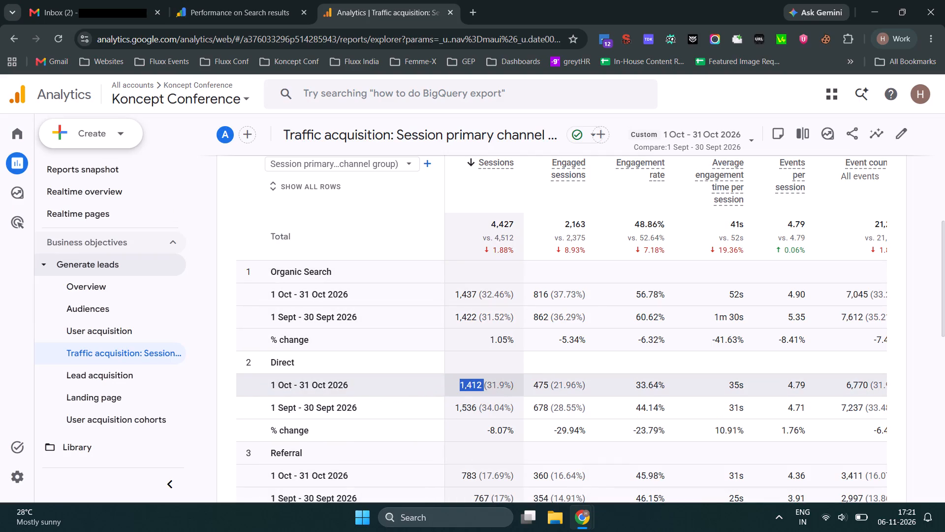
key("ctrl+c")
key("alt+Tab")
key("ctrl+shift+v")
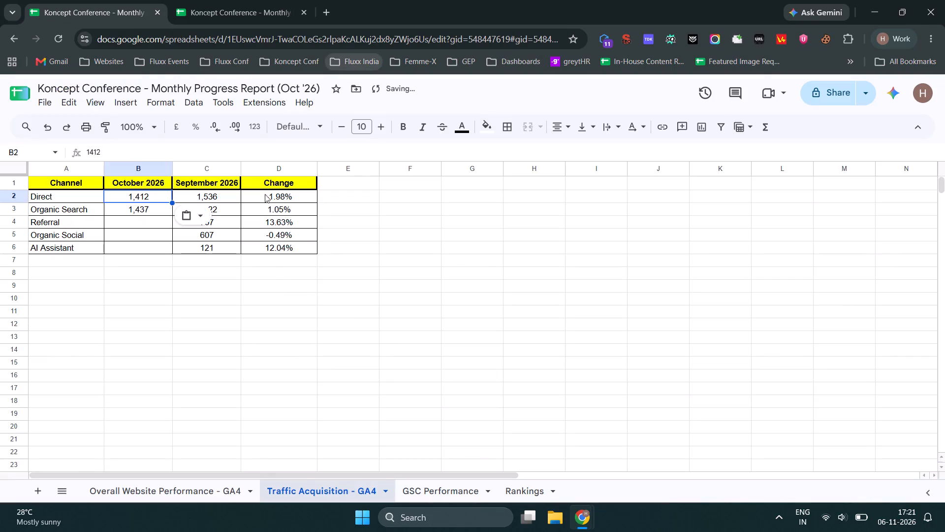
Replace the Direct change in D2 with -8.07%, copied from the Sessions % change row in Analytics.
left_click(281, 197)
key("alt+Tab")
triple_click(486, 431)
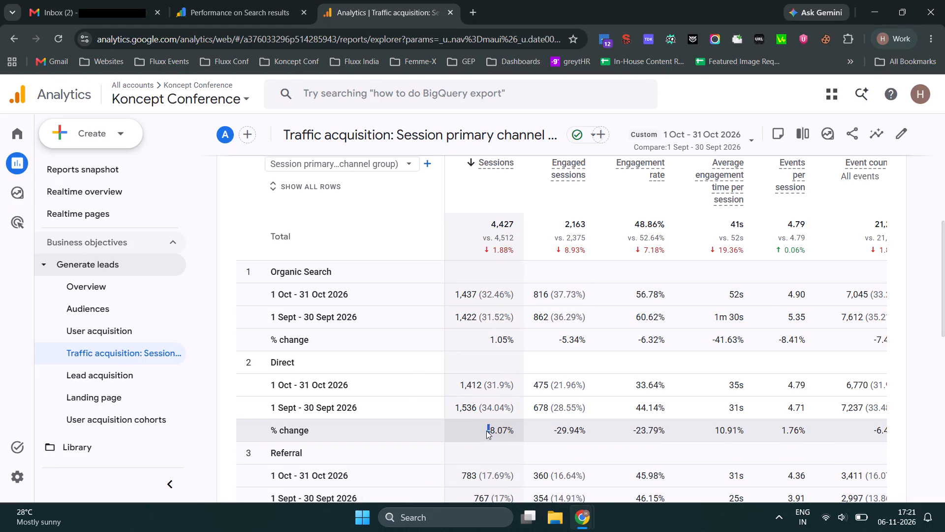
triple_click(491, 431)
key("ctrl+c")
key("alt+Tab")
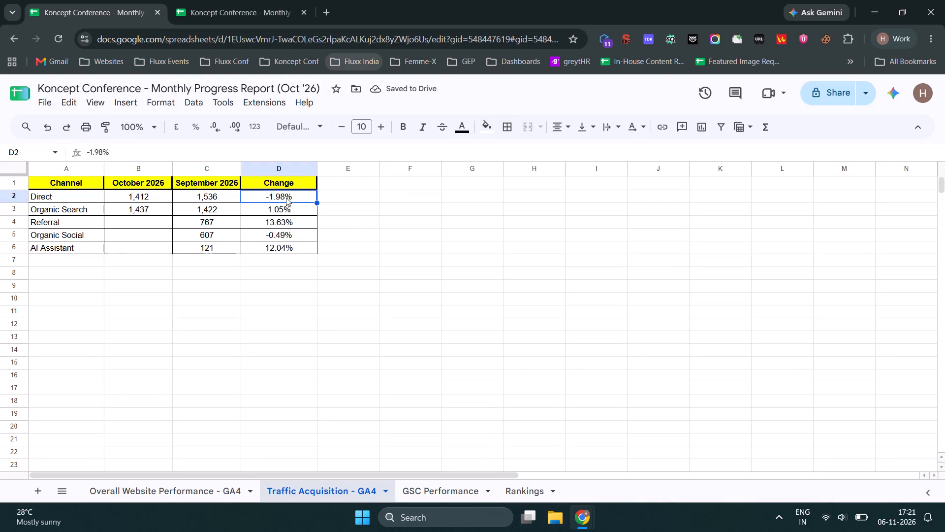
key("ctrl+shift+v")
Copy the October Referral sessions, 783, from Analytics into B4 of the Traffic Acquisition sheet.
key("Down")
key("Down")
key("Left")
key("Left")
key("alt+Tab")
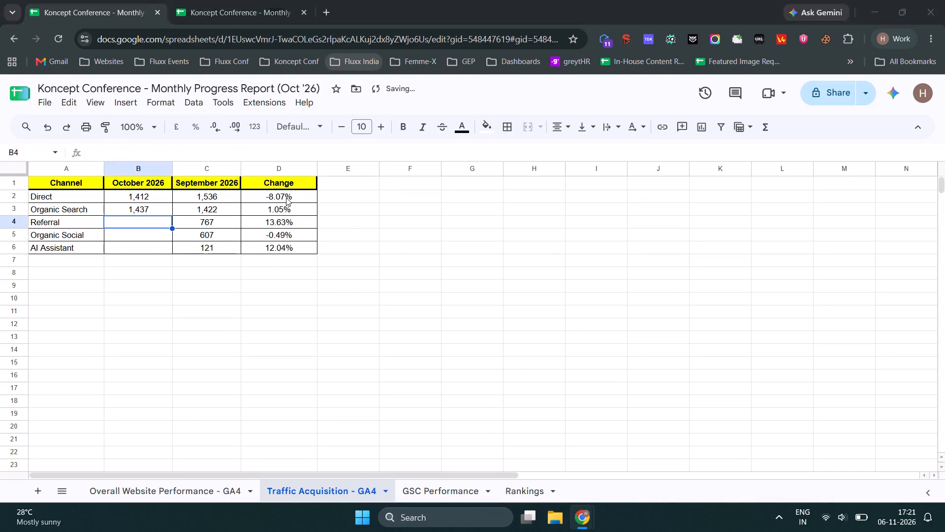
scroll(462, 326, "down", 2)
double_click(472, 352)
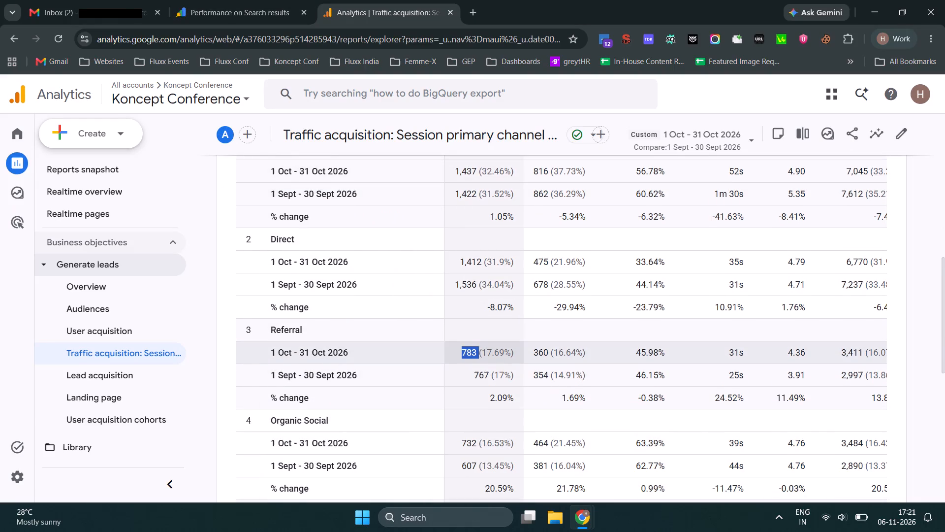
key("ctrl+c")
key("alt+Tab")
key("ctrl+shift+v")
Replace the Referral change in D4 with 2.09%, copied from the Sessions % change row in Analytics.
key("Right")
key("Right")
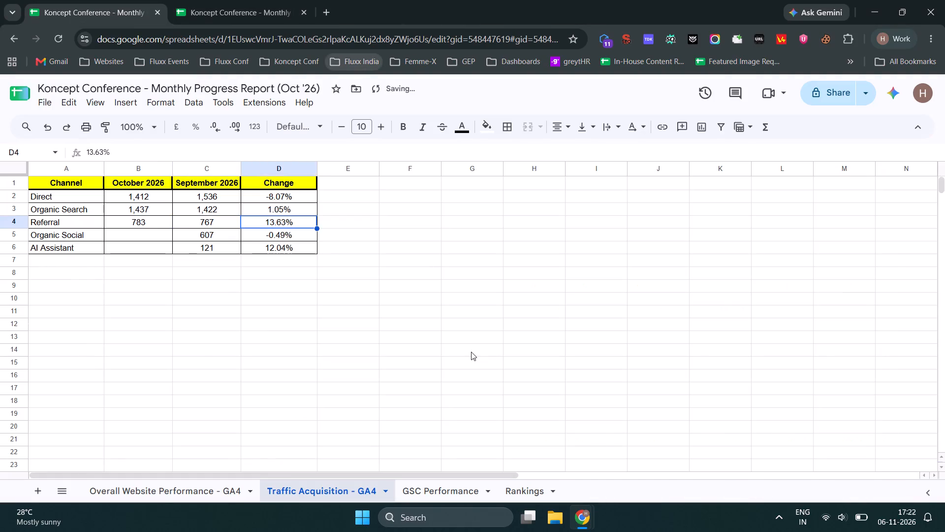
key("alt+Tab")
triple_click(499, 399)
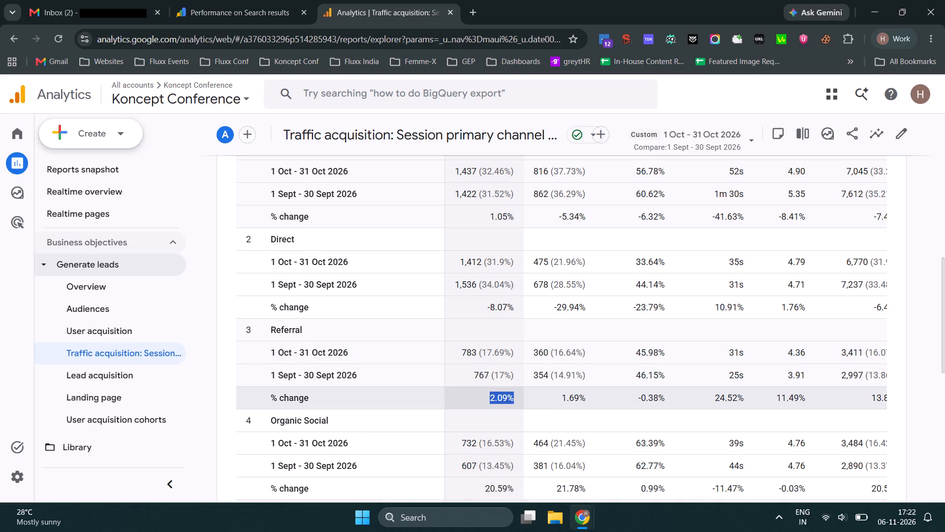
key("ctrl+c")
key("alt+Tab")
key("ctrl+shift+v")
Copy the October Organic Social sessions, 732, from Analytics into B5 of the Traffic Acquisition sheet.
key("Down")
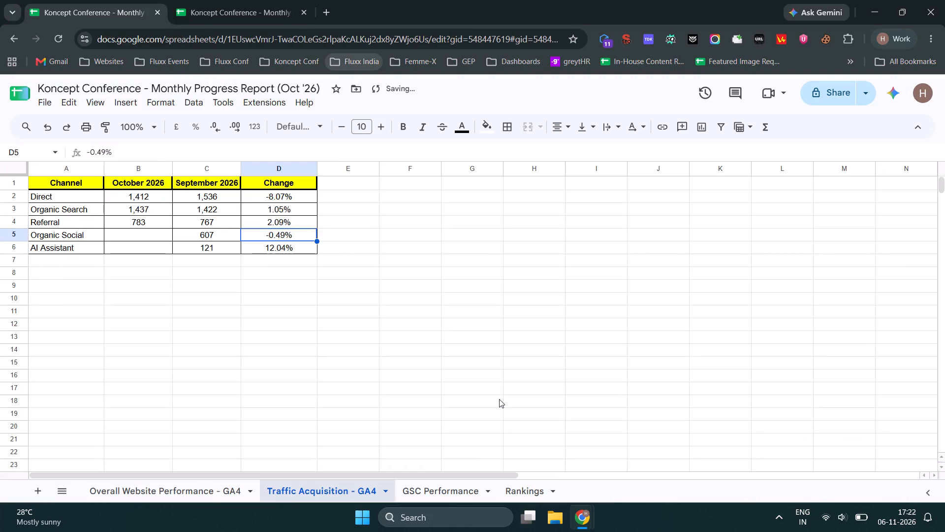
key("Left")
key("Left")
key("alt+Tab")
scroll(405, 391, "down", 2)
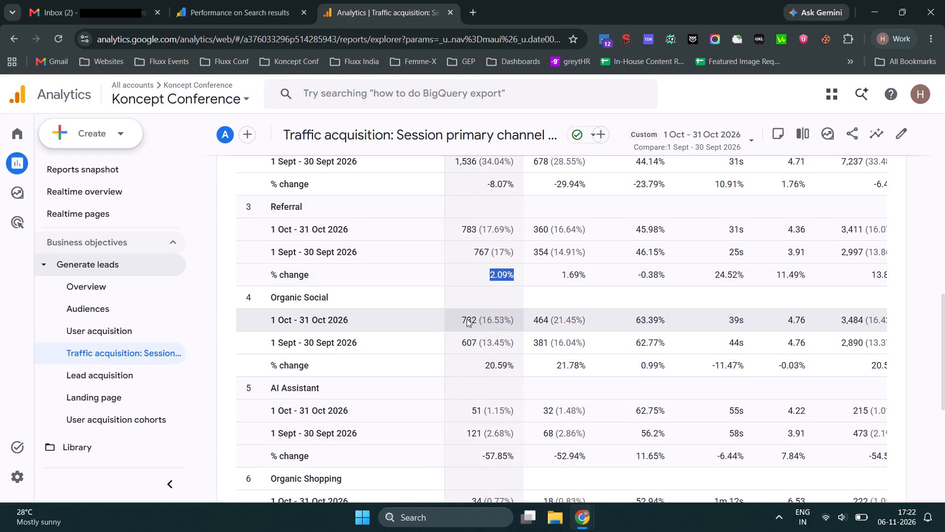
double_click(469, 318)
key("ctrl+c")
key("alt+Tab")
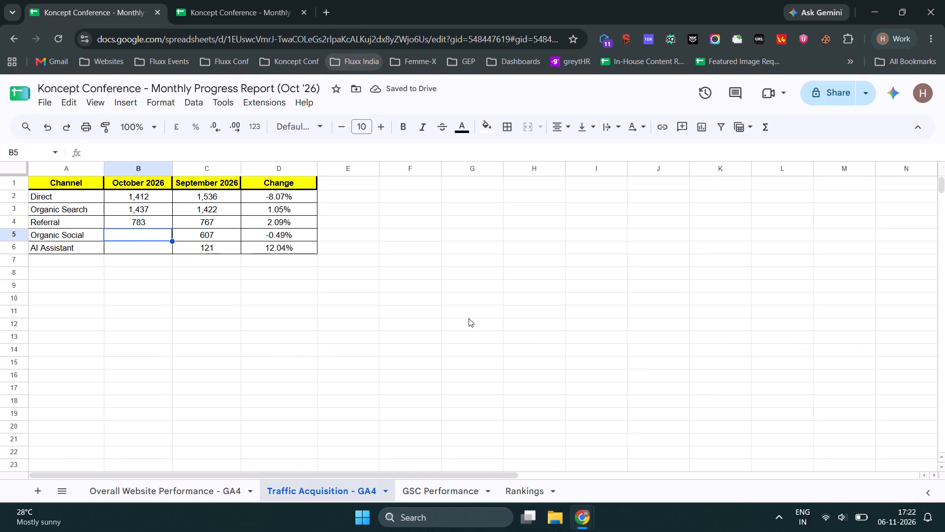
key("ctrl+shift+v")
Replace the Organic Social change in D5 with 20.59%, copied from the Sessions % change row in Analytics.
key("Right")
key("Right")
key("alt+Tab")
triple_click(497, 365)
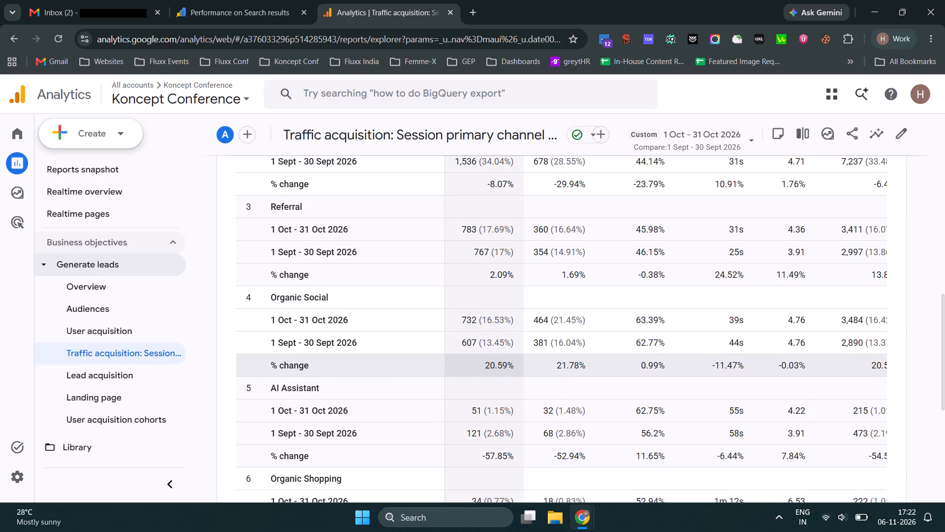
key("ctrl+c")
key("alt+Tab")
key("ctrl+shift+c")
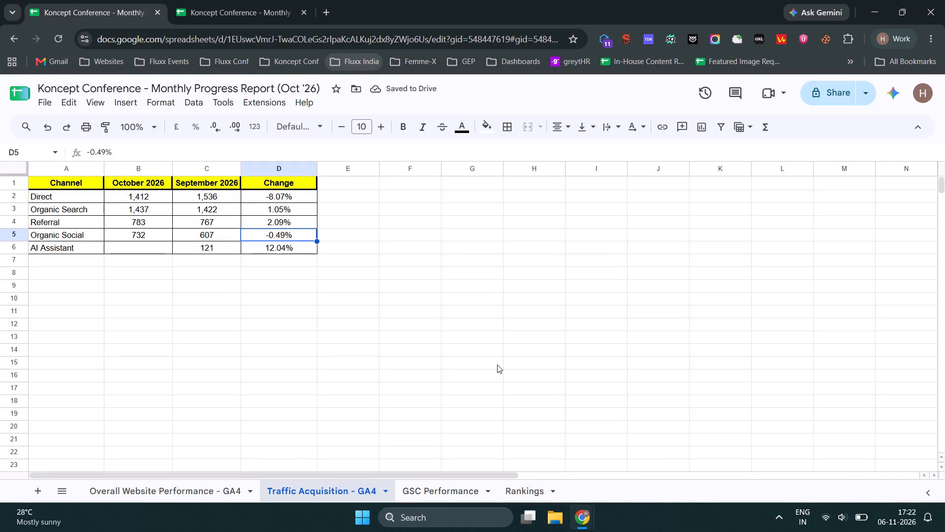
key("ctrl+shift+v")
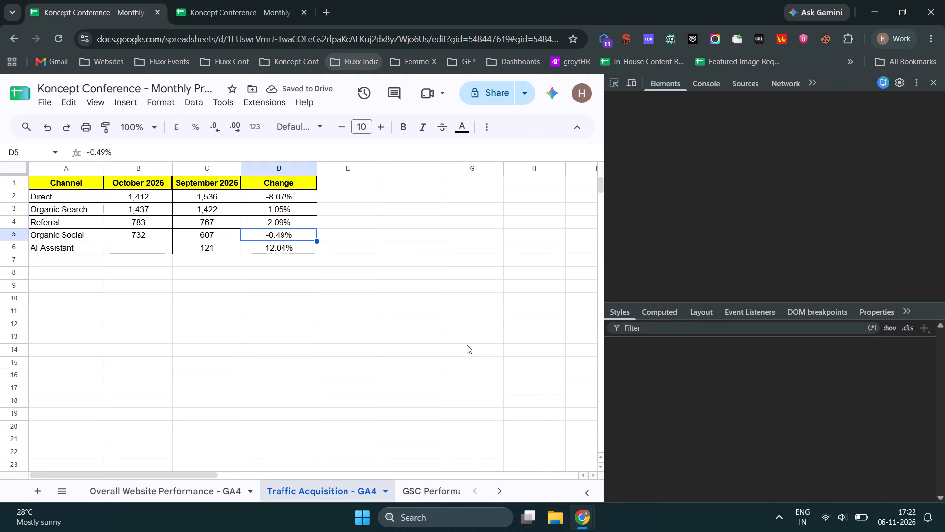
left_click(934, 83)
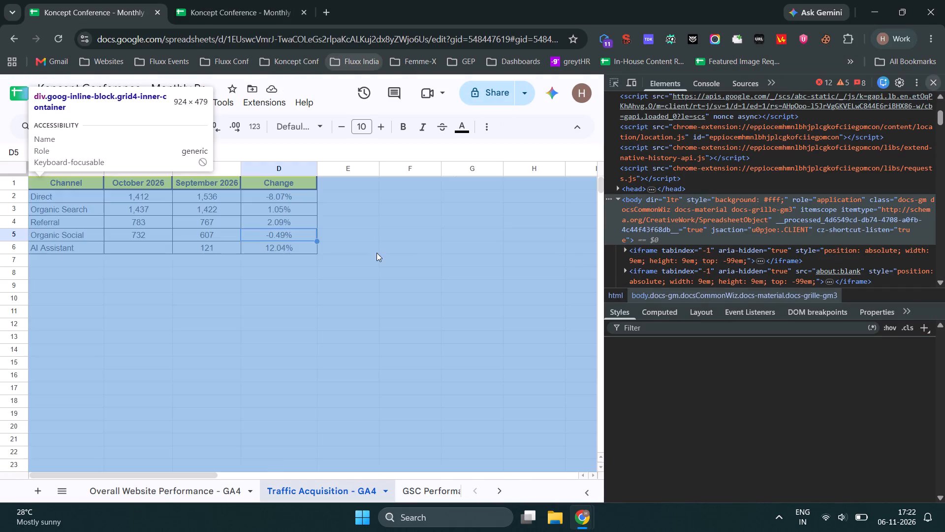
key("ctrl+shift+v")
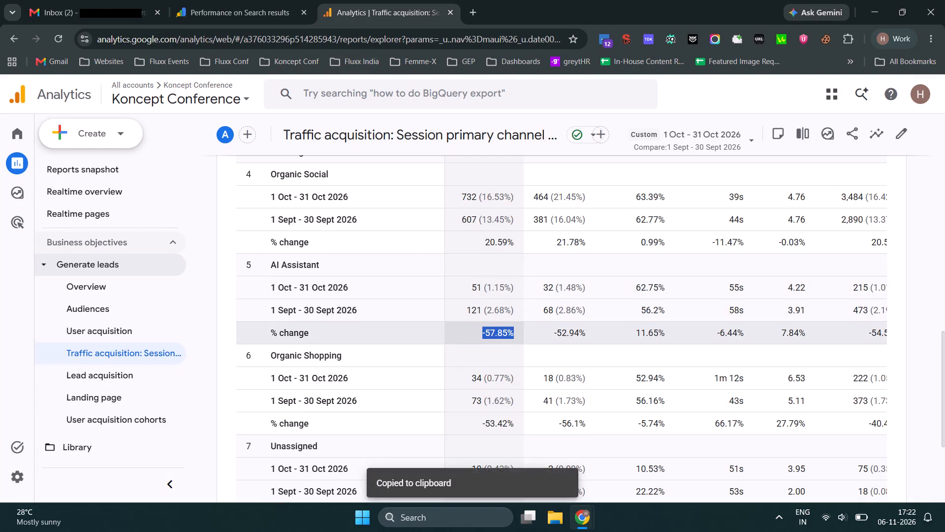
key("alt+Tab")
key("ctrl+shift+v")
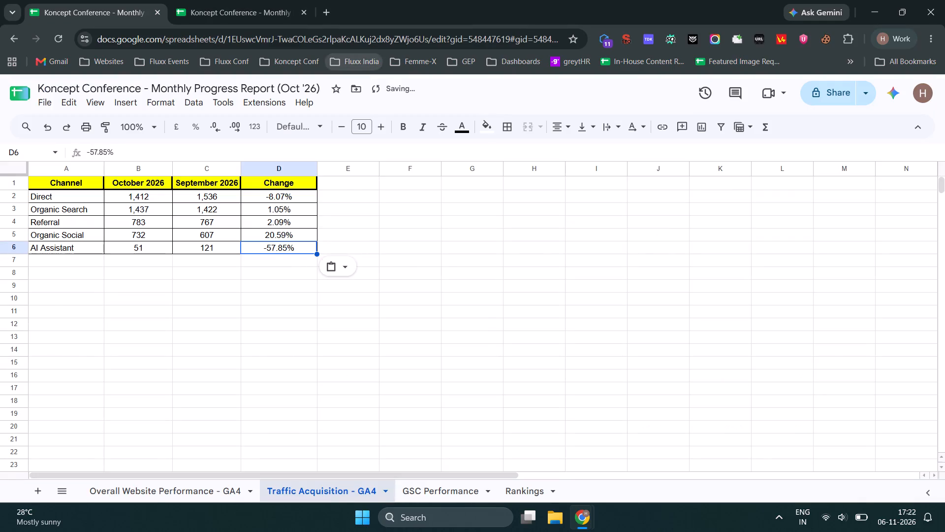
key("alt+Tab")
key("alt+Tab")
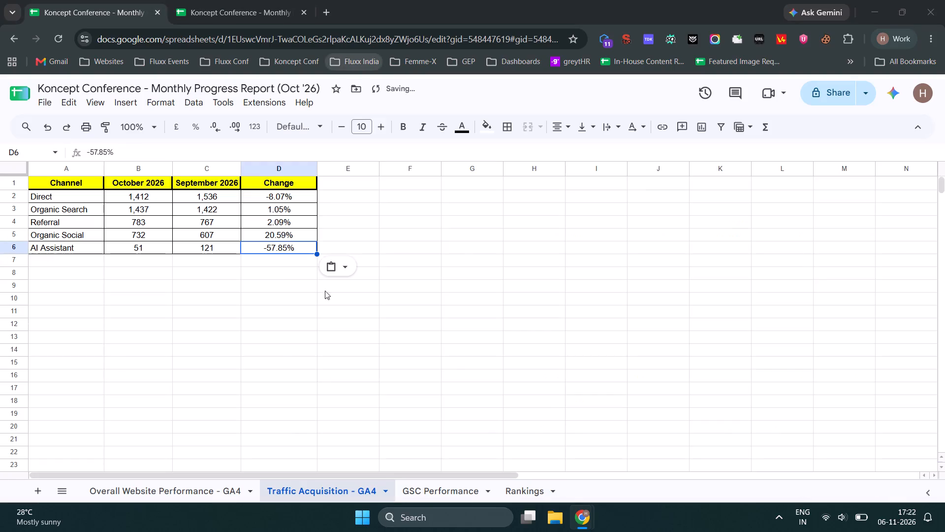
left_click(126, 206)
left_click(59, 183)
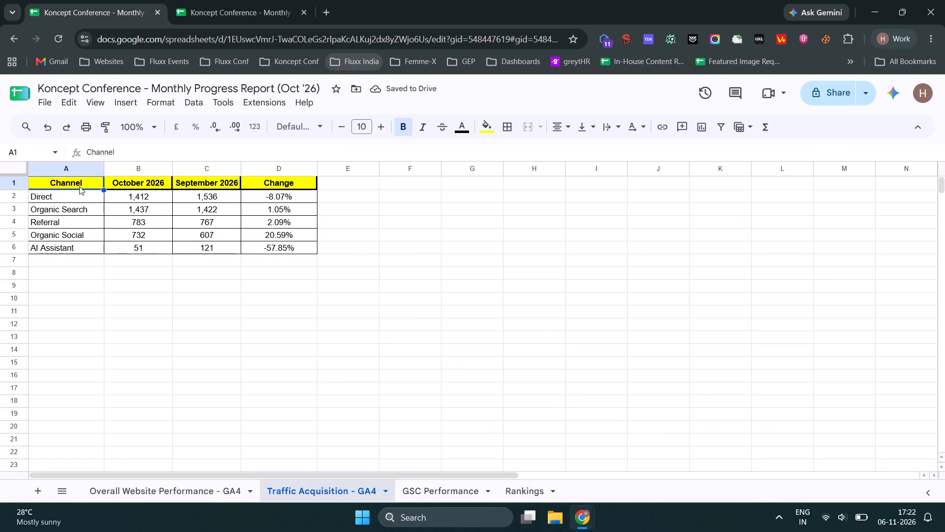
key("ctrl+s")
left_click(440, 487)
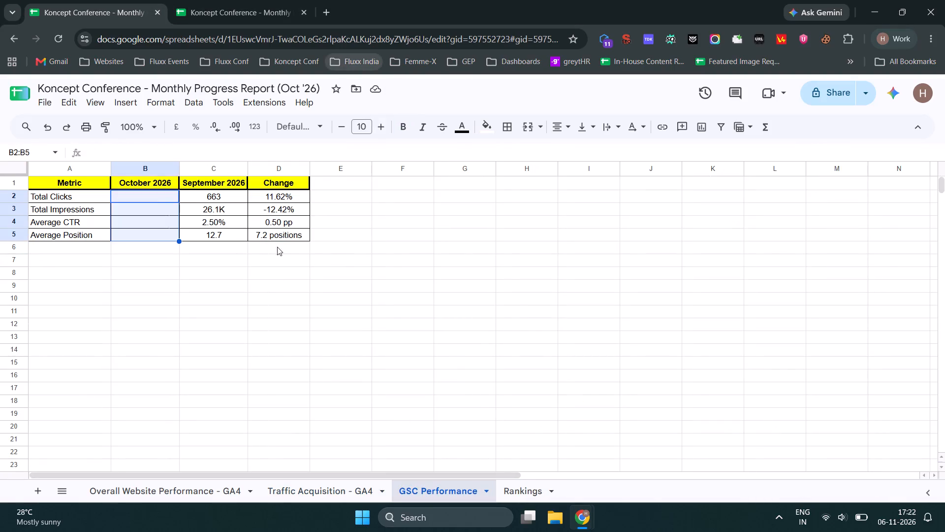
key("alt+Tab")
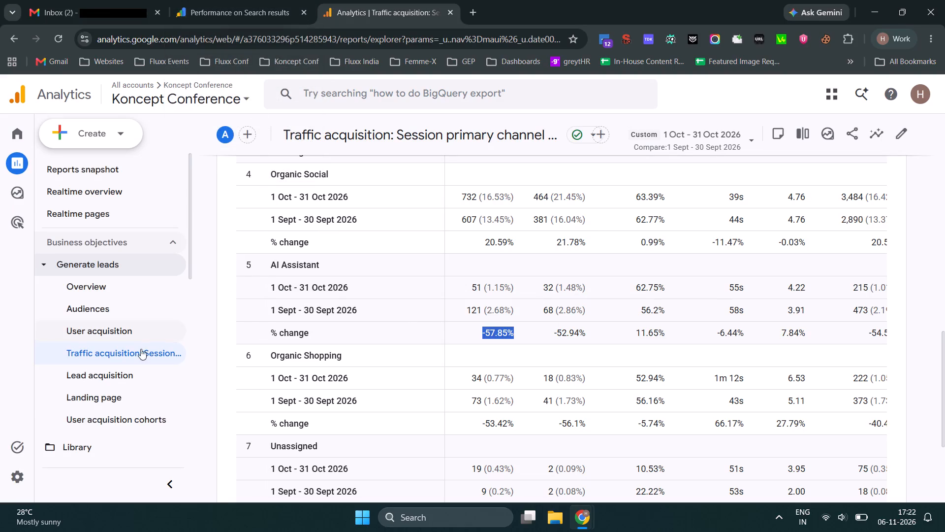
left_click(128, 399)
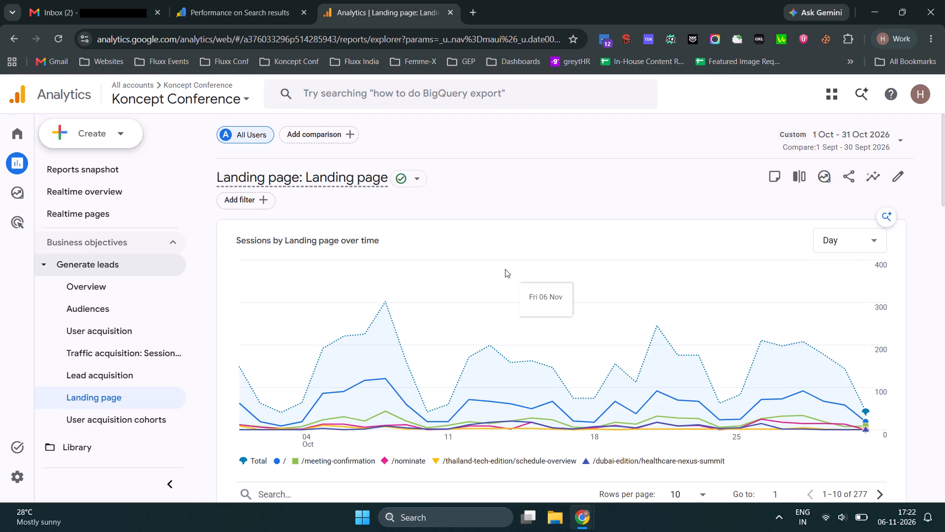
left_click(253, 0)
left_click(96, 132)
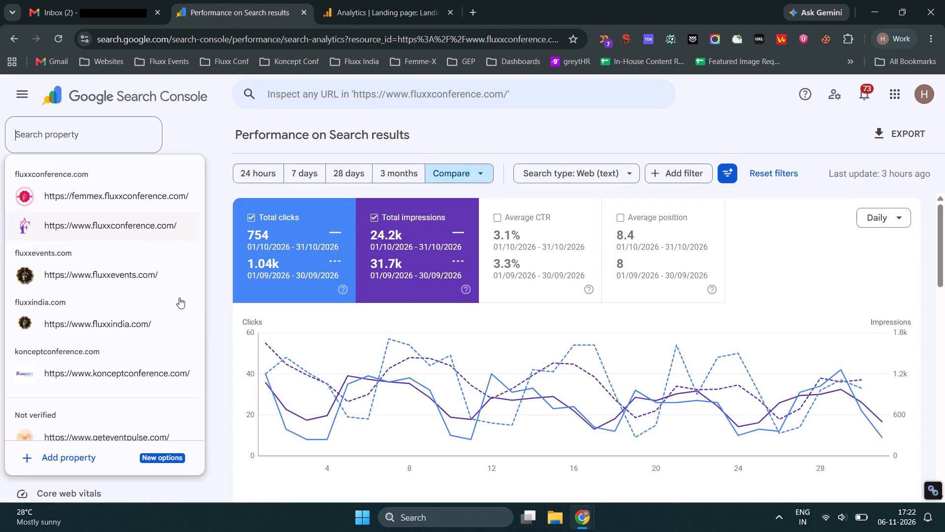
left_click(137, 373)
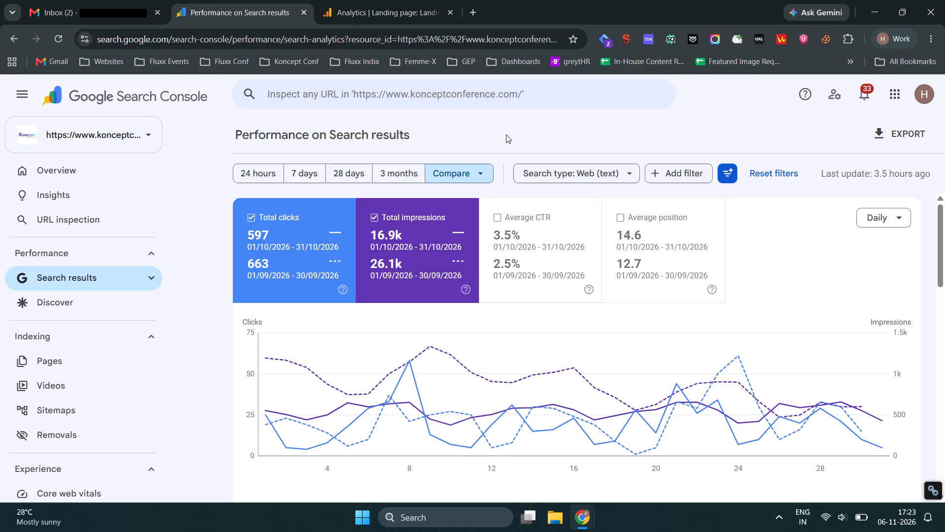
scroll(383, 342, "down", 5)
scroll(434, 323, "down", 4)
scroll(418, 372, "up", 4)
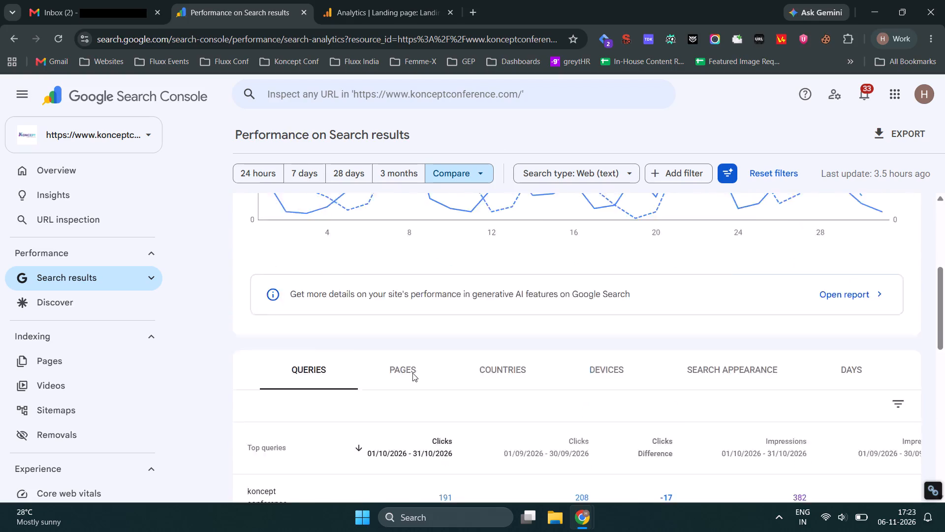
scroll(412, 373, "up", 11)
Enter the October Total Clicks from Search Console, 597, in B2 of the GSC Performance sheet.
key("alt+Tab")
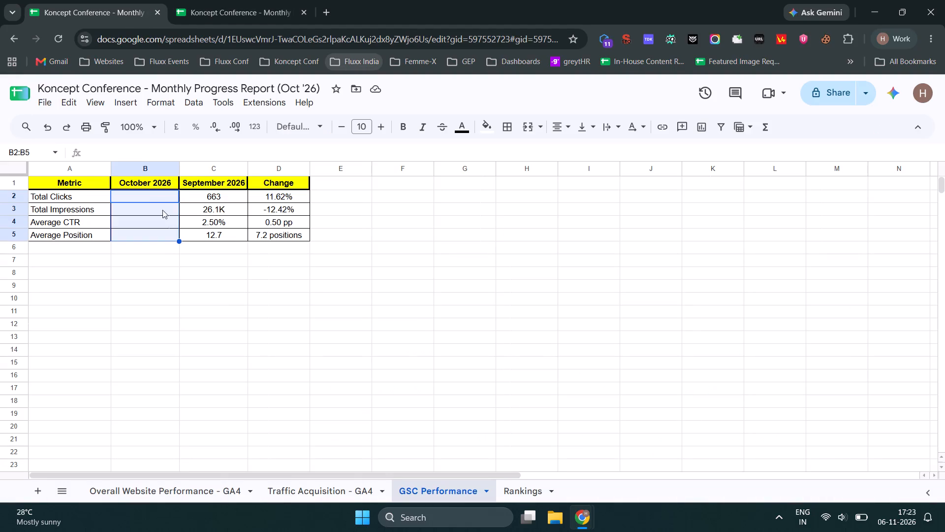
left_click(157, 197)
key("alt+Tab")
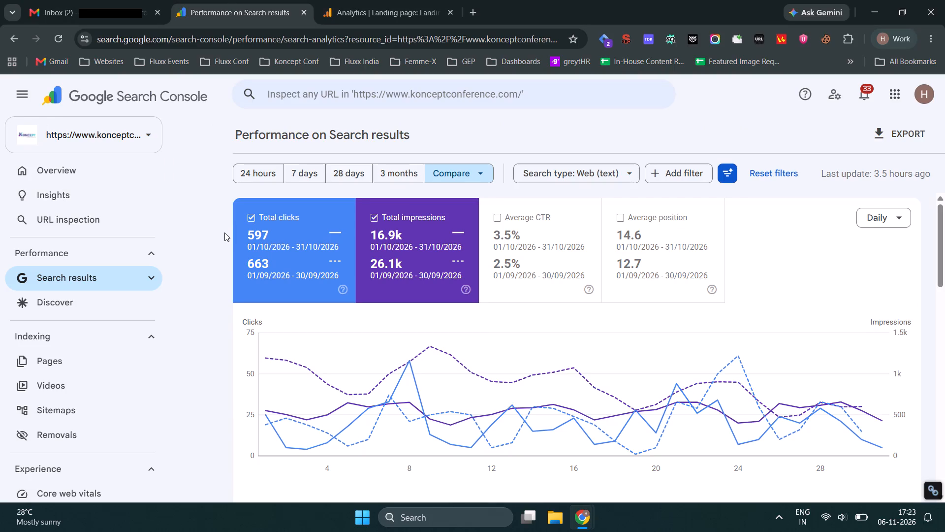
key("alt+Tab")
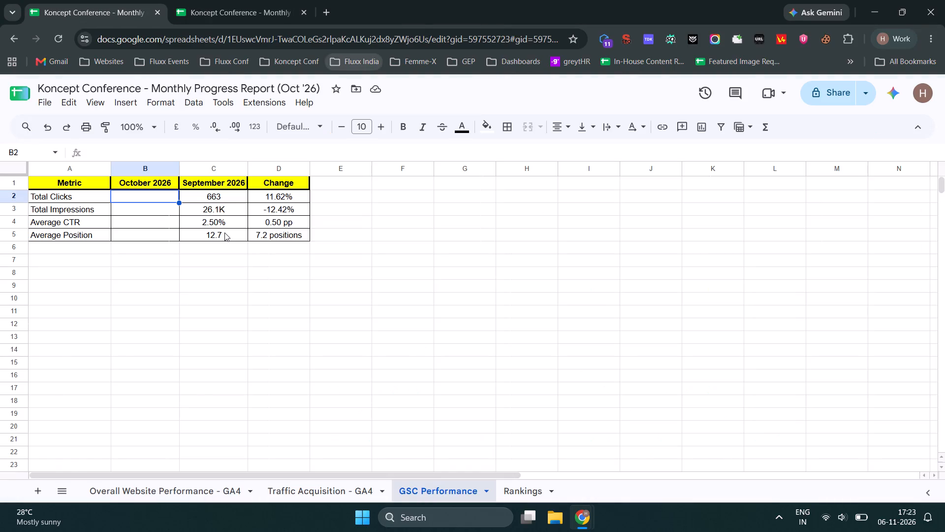
type("597")
key("Return")
key("Up")
key("Right")
key("Right")
key("Left")
key("Left")
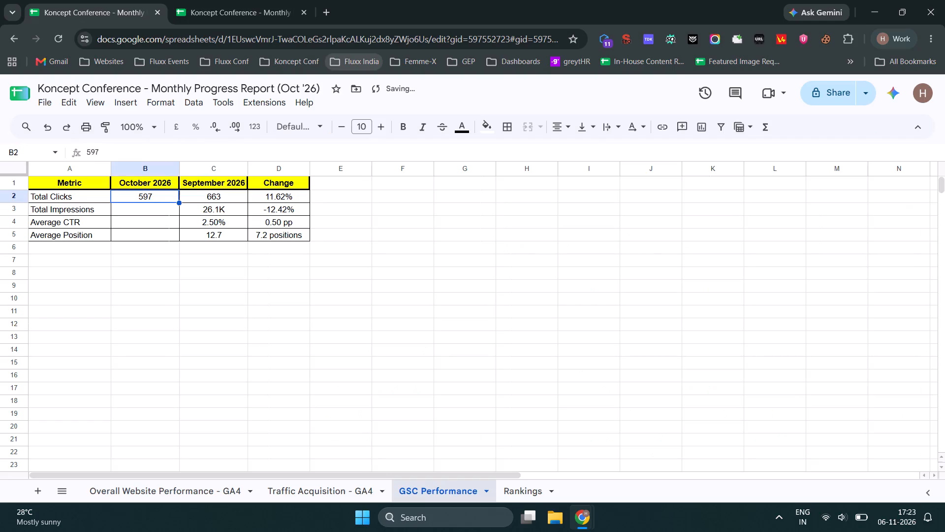
Enter the October Total Impressions from Search Console, 16.9K, in B3 of the GSC Performance sheet.
key("Down")
key("alt+Tab")
key("alt+Tab")
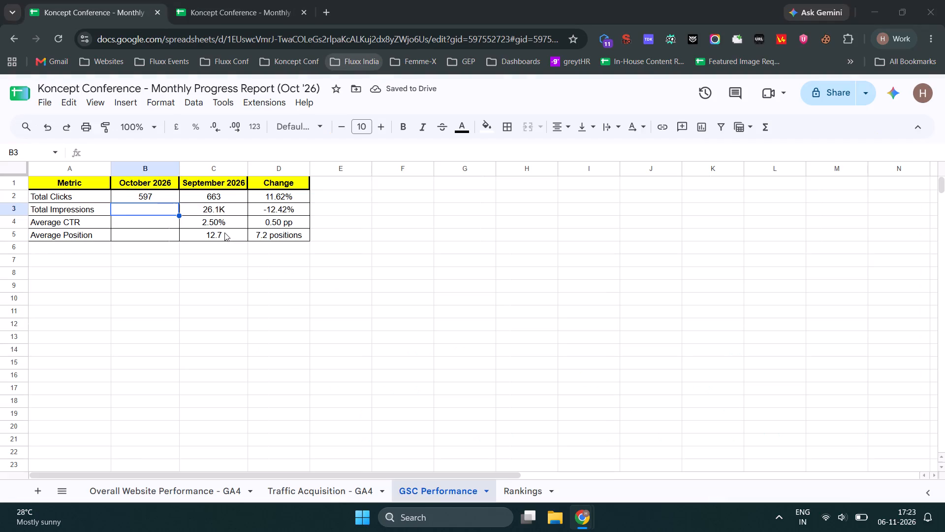
key("1")
type("6.9K")
key("Return")
Enter the October Average CTR from Search Console, 3.5%, in B4 of the GSC Performance sheet.
key("alt+Tab")
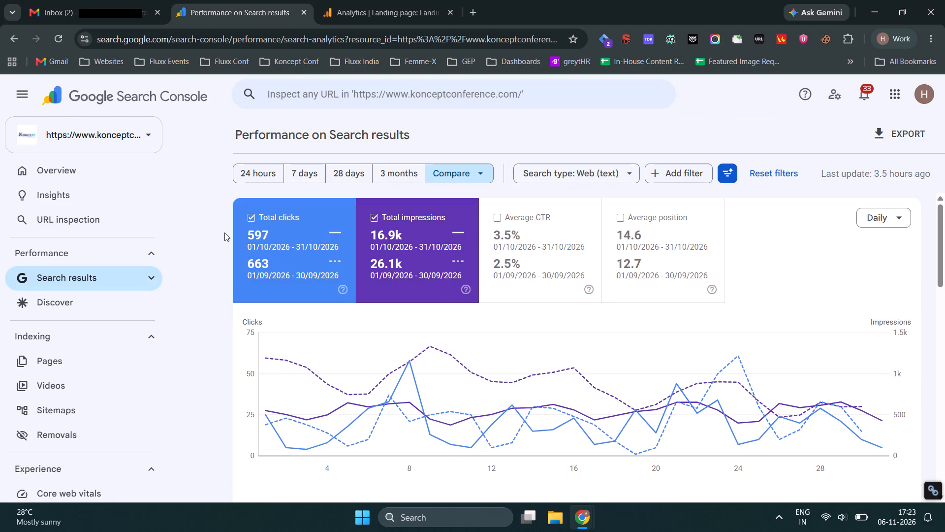
key("alt+Tab")
type("3.5")
key("Return")
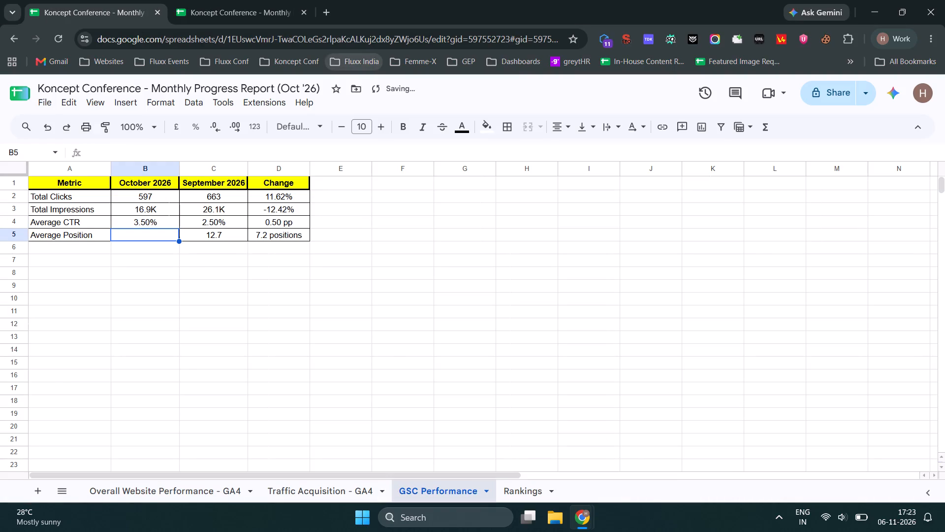
Enter the October Average Position from Search Console, 14.6, in B5 of the GSC Performance sheet.
key("alt+Tab")
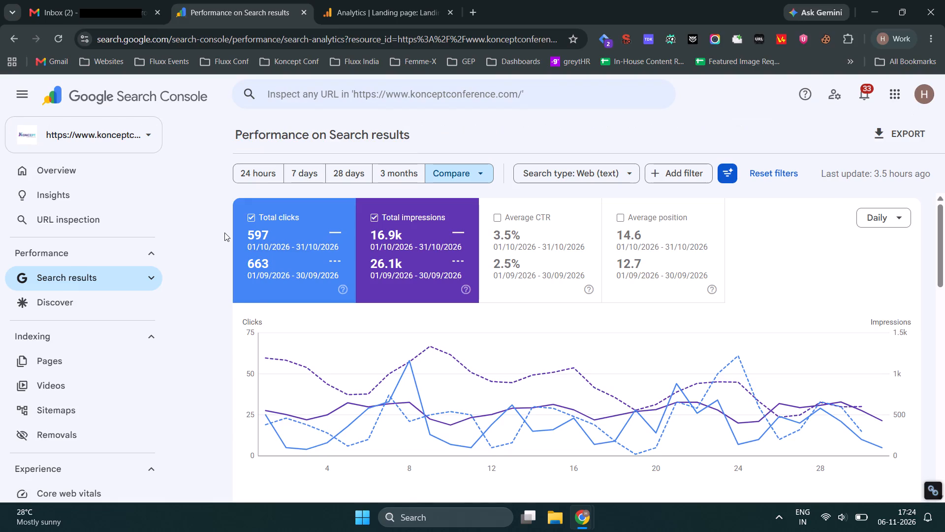
key("alt+Tab")
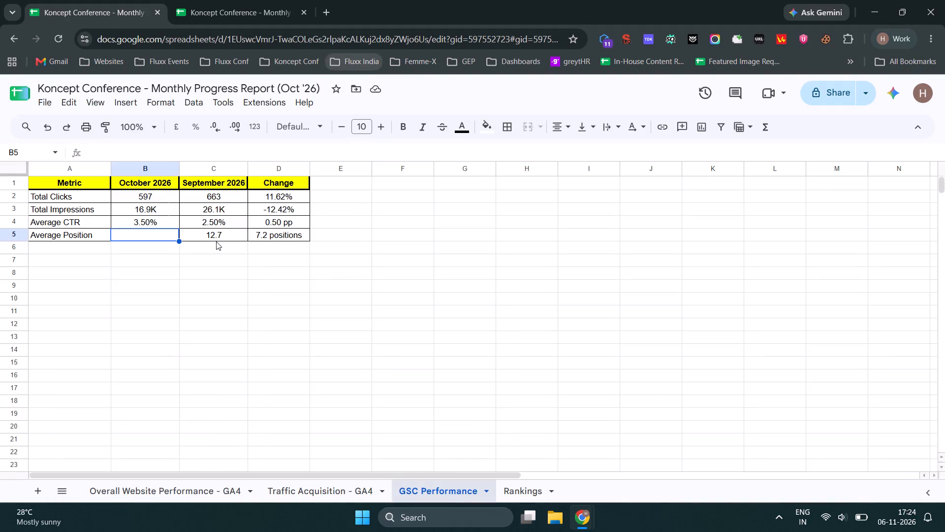
type("14.")
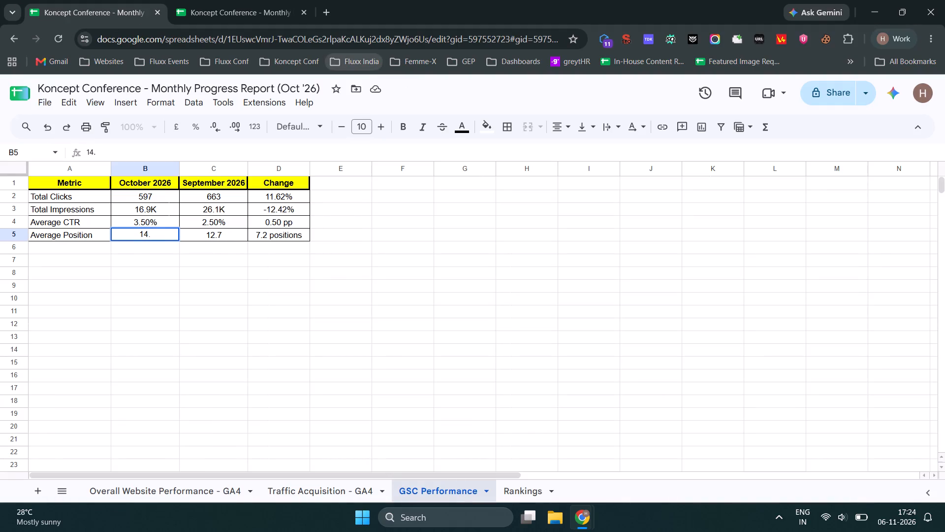
key("6")
key("Return")
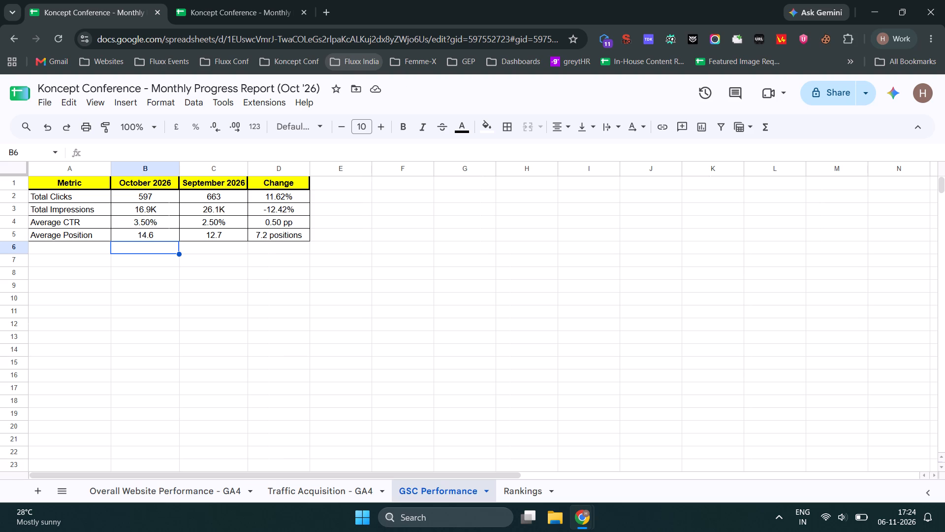
left_click(276, 198)
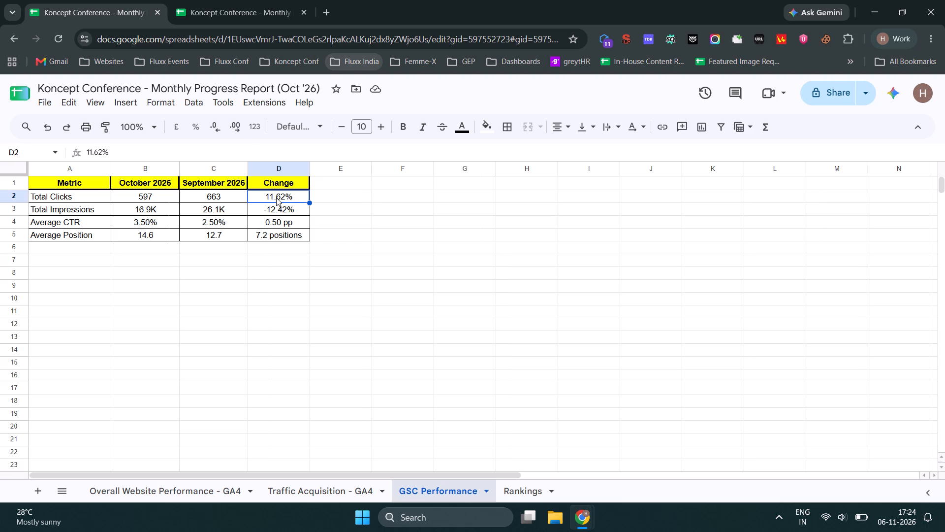
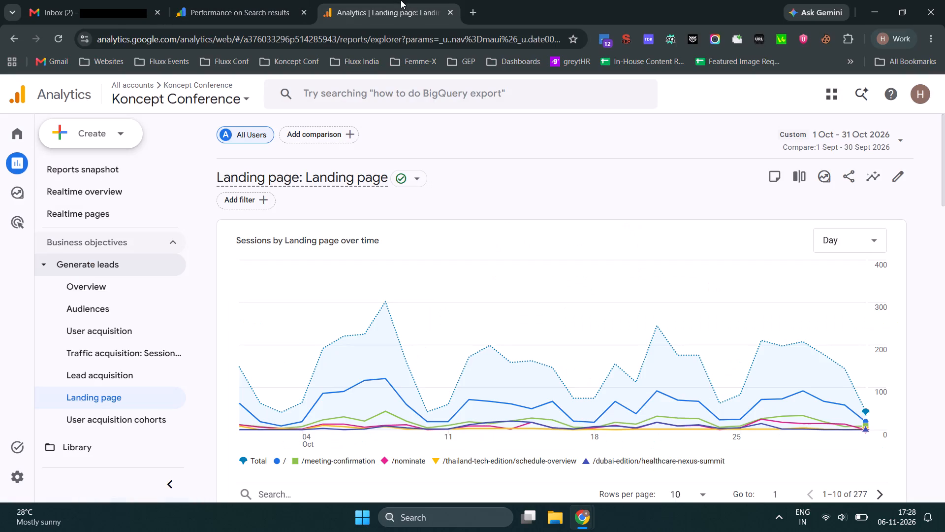
scroll(448, 224, "down", 3)
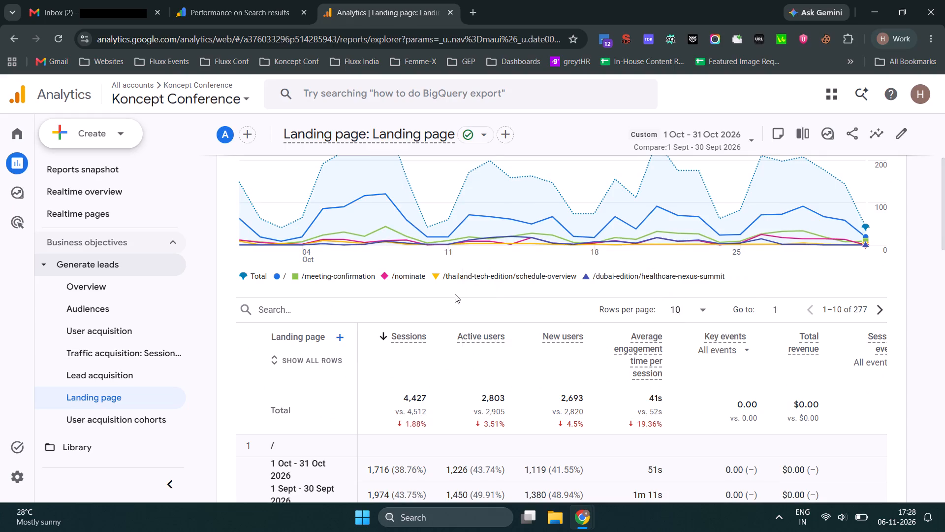
scroll(451, 273, "down", 4)
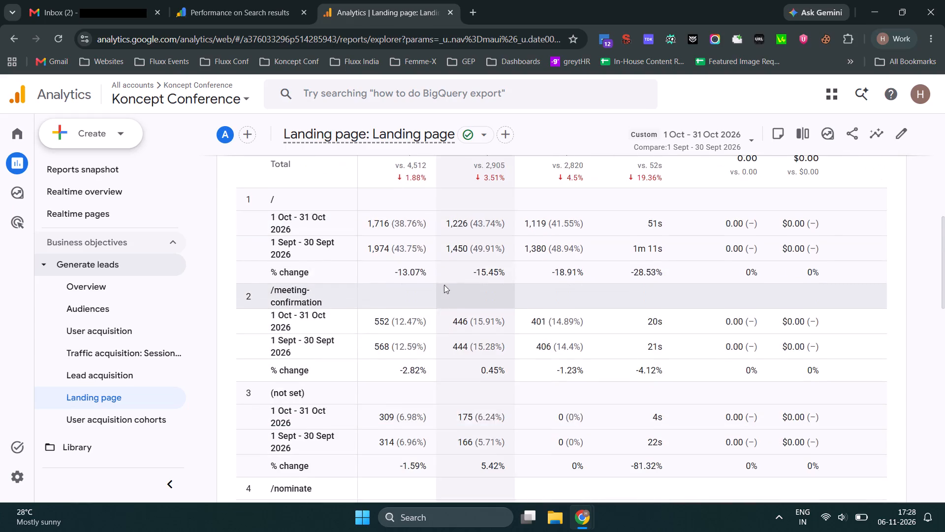
scroll(449, 231, "down", 2)
scroll(412, 297, "down", 6)
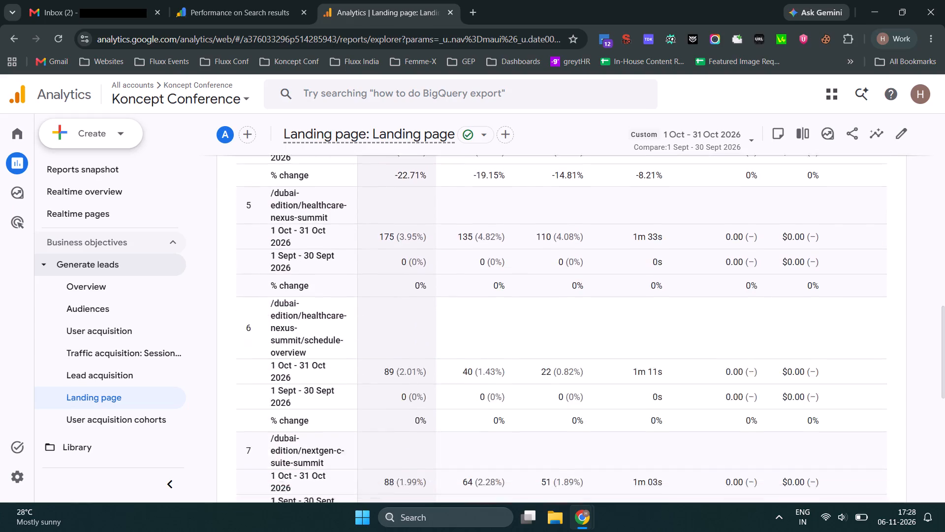
scroll(412, 297, "down", 2)
scroll(555, 317, "down", 6)
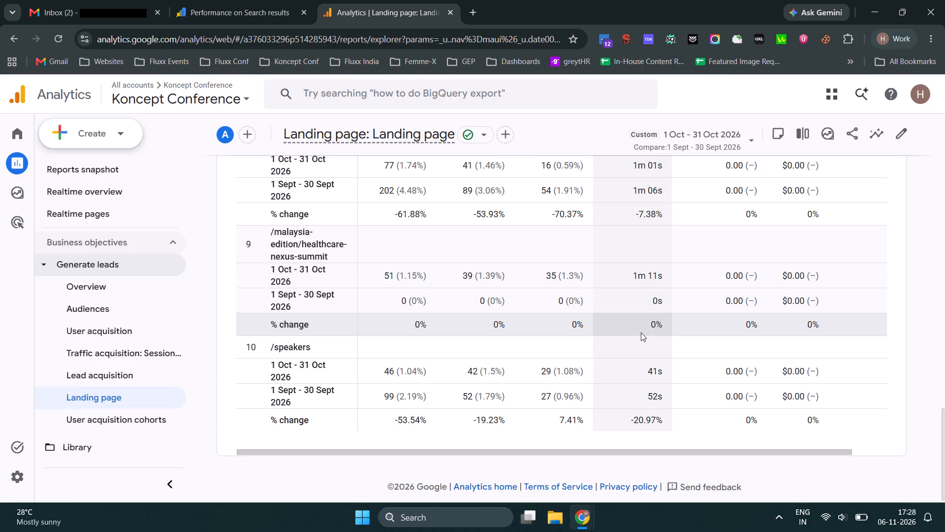
scroll(641, 332, "up", 20)
scroll(641, 332, "up", 1)
scroll(643, 332, "down", 4)
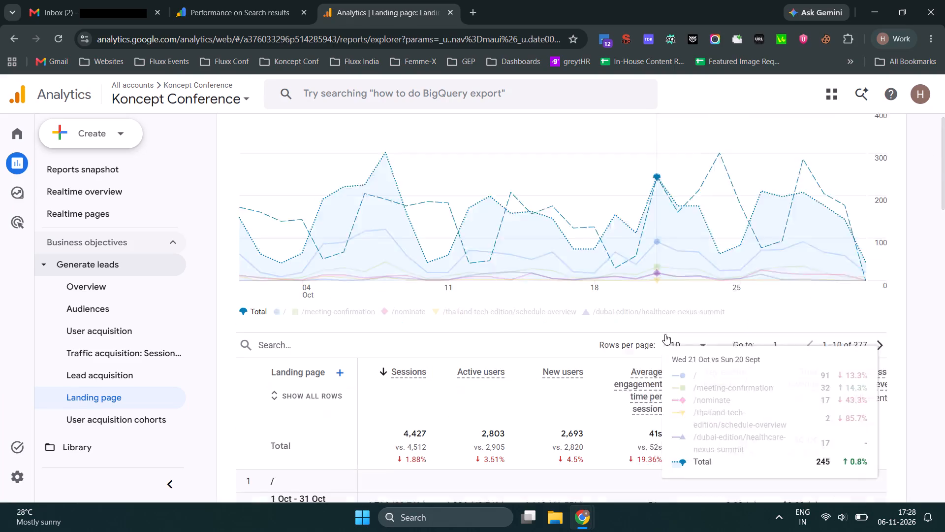
Set the Analytics Landing page table to show 25 rows per page.
left_click(692, 253)
left_click(681, 309)
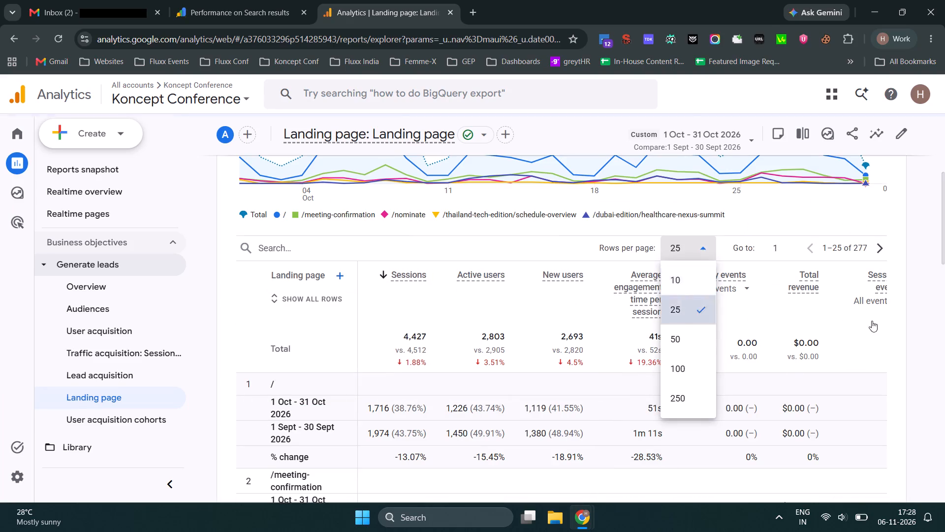
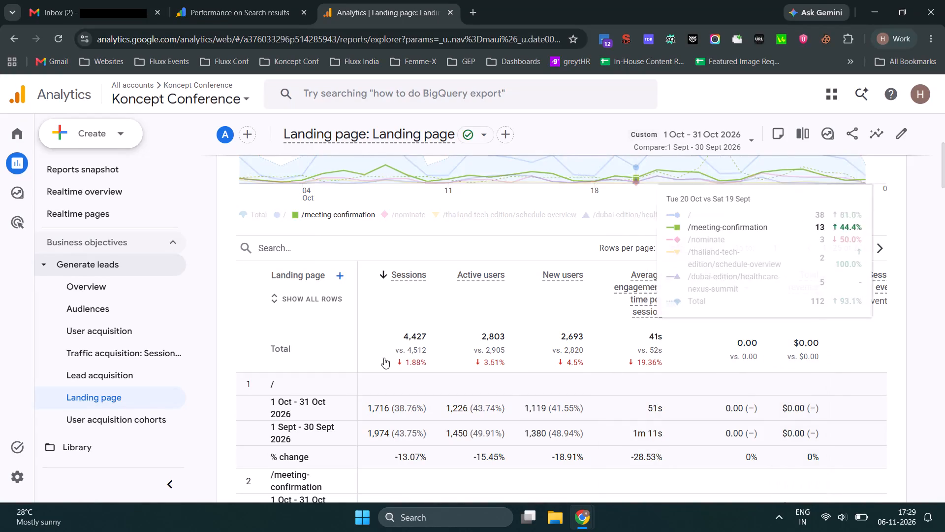
scroll(280, 363, "down", 2)
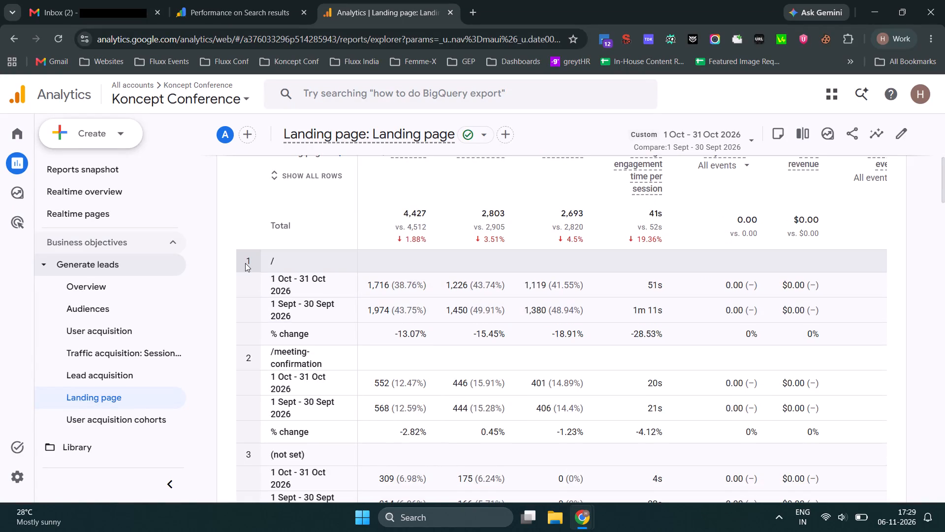
left_click_drag(245, 263, 407, 404)
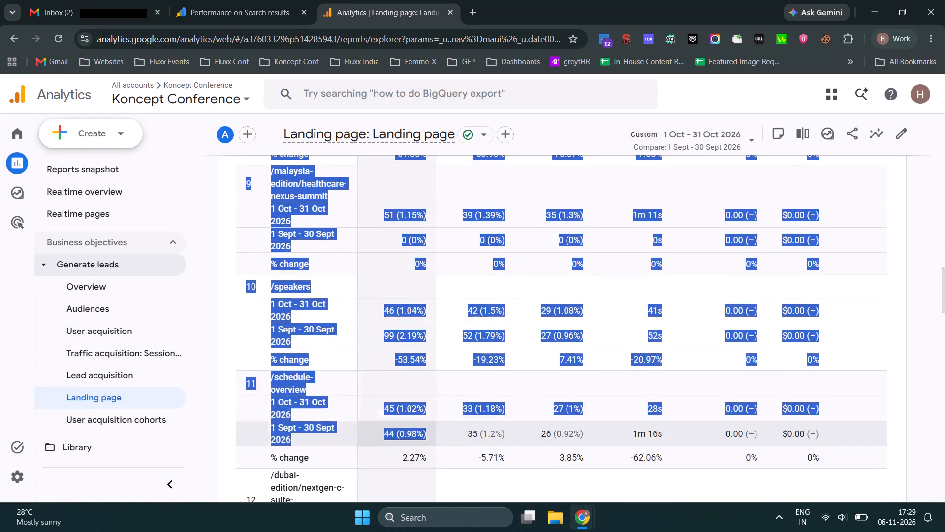
left_click_drag(407, 404, 336, 386)
key("ctrl+c")
key("ctrl+c")
key("alt+Tab")
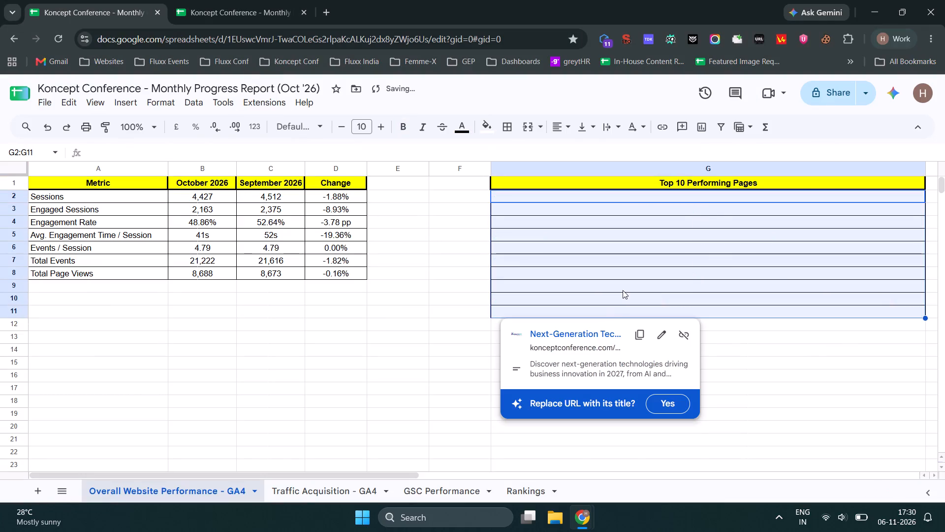
key("ctrl+shift+v")
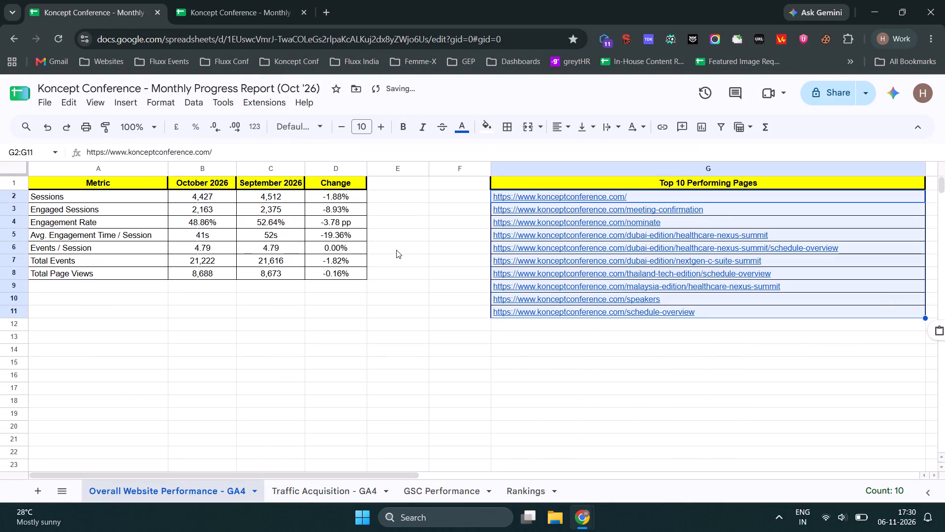
left_click(57, 184)
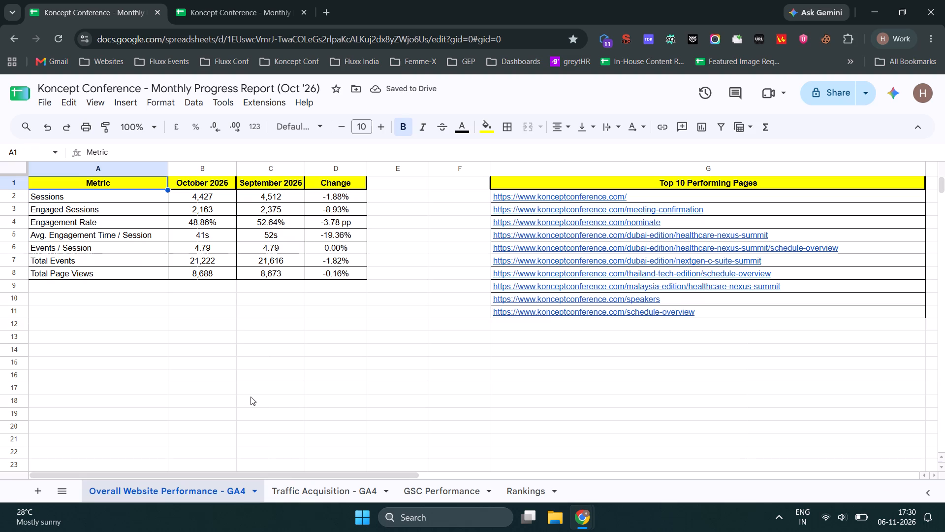
Check the Traffic Acquisition, GSC Performance and Rankings sheets, return to Overall Website Performance - GA4 and save the report.
left_click(319, 492)
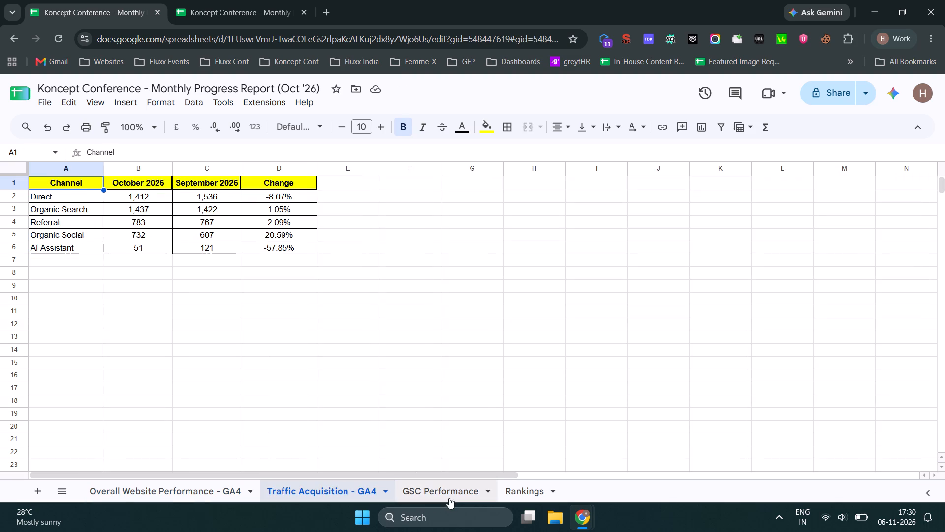
left_click(450, 497)
left_click(533, 489)
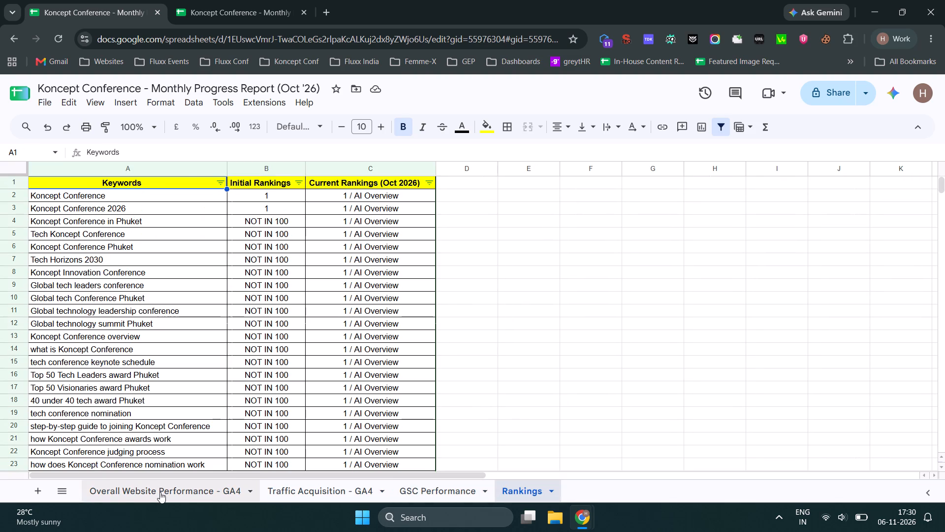
left_click(161, 493)
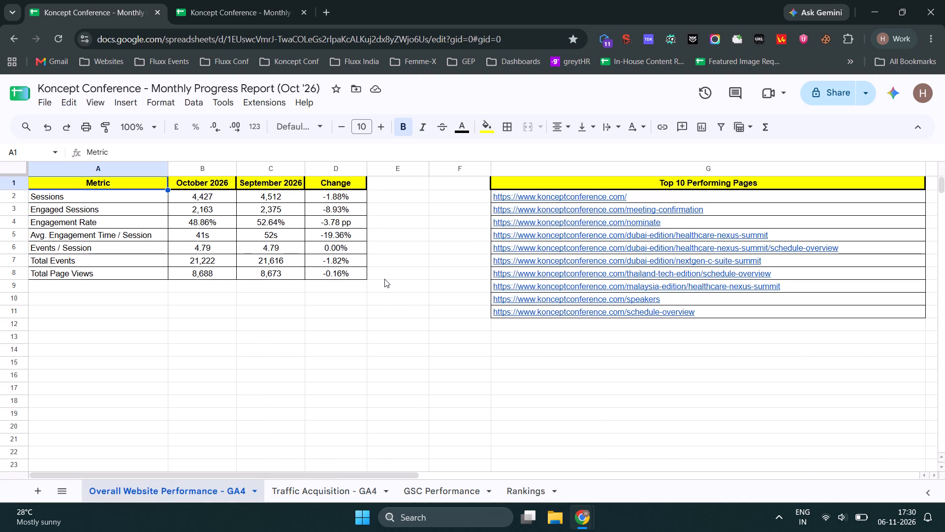
key("ctrl+s")
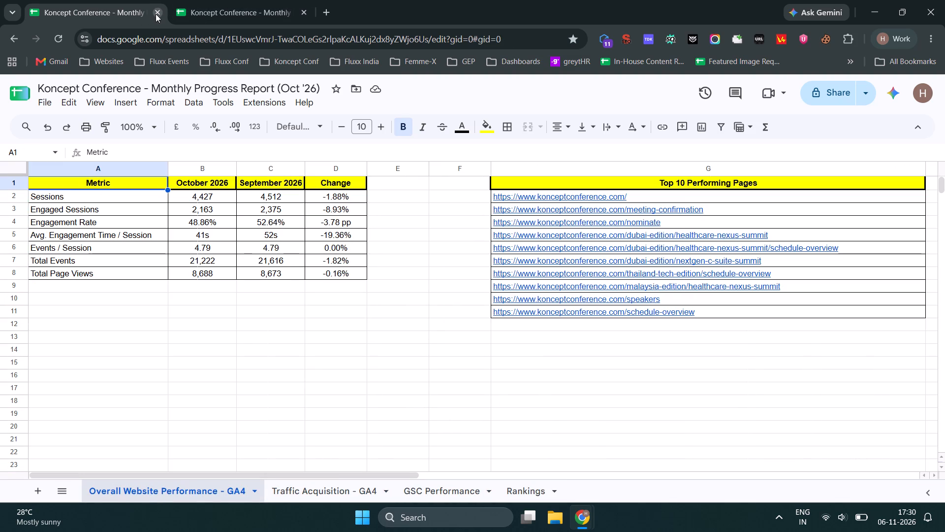
Replace both open Koncept Conference reports with the bookmarked FLUXX India October '26 and September '26 reports, showing the October one.
left_click(156, 14)
left_click(882, 63)
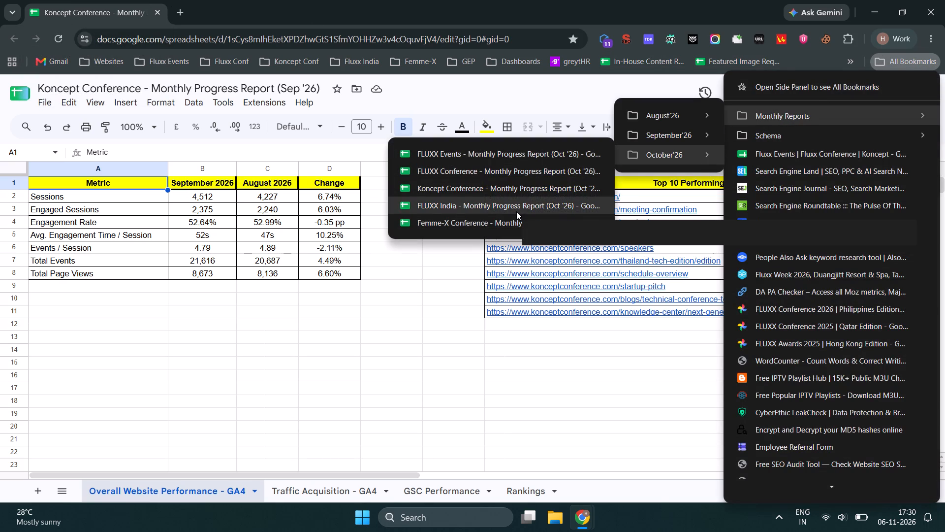
middle_click(516, 211)
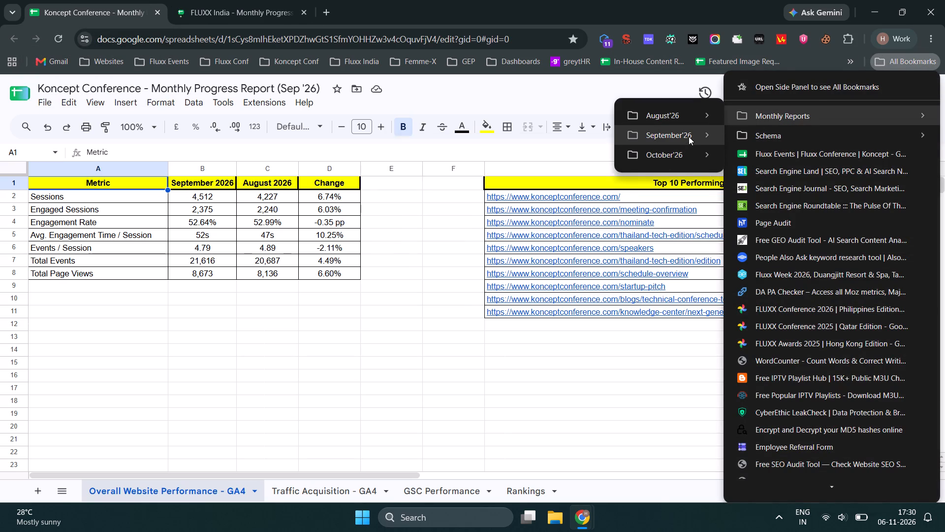
middle_click(519, 192)
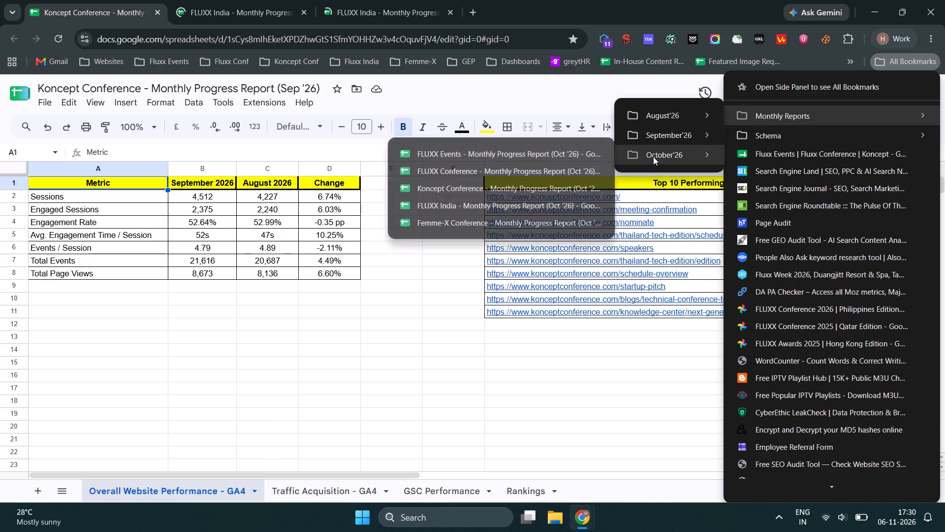
left_click(625, 0)
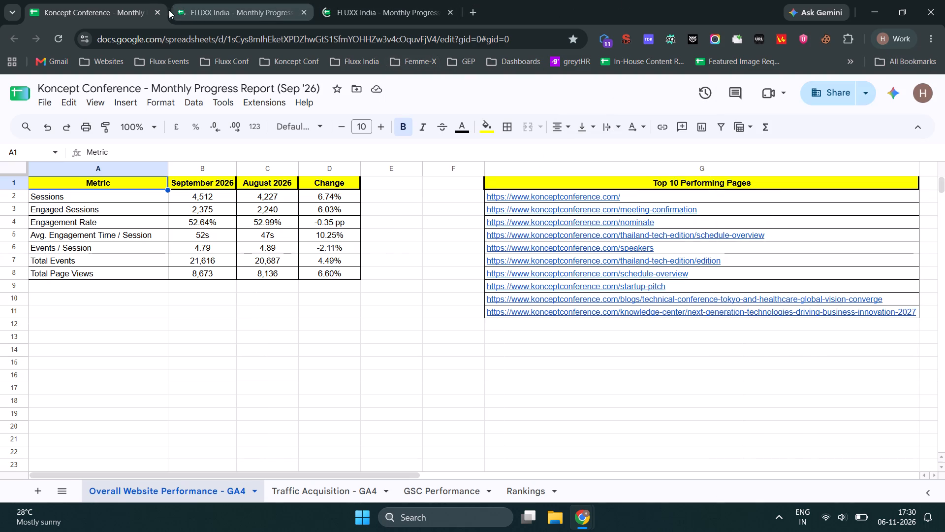
left_click(157, 13)
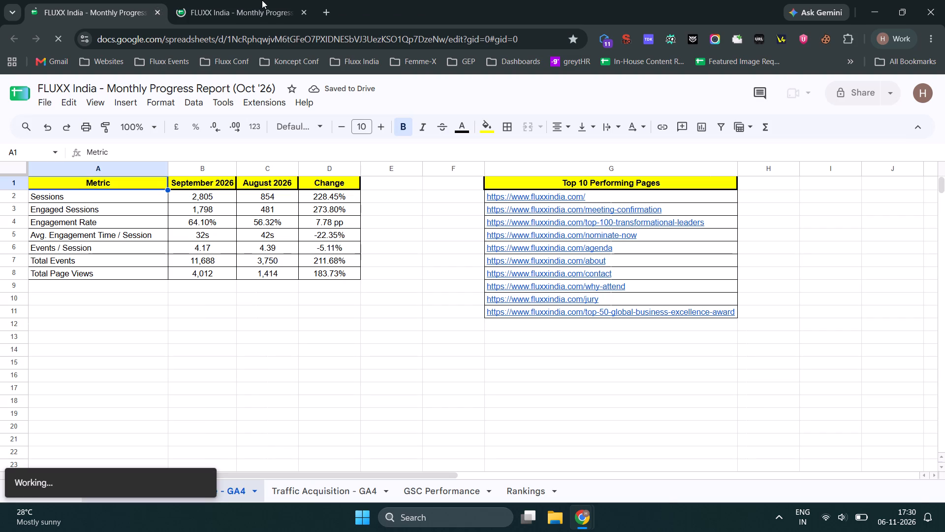
left_click(262, 0)
left_click(68, 0)
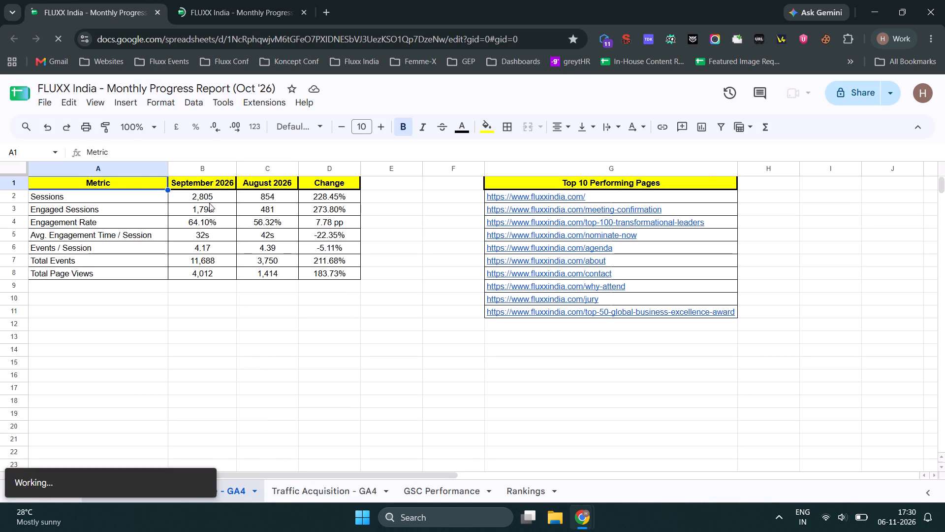
On the Overall Website Performance sheet, set the month headers to October 2026 in B1 and September 2026 in C1, fitting column C's width.
left_click(213, 184)
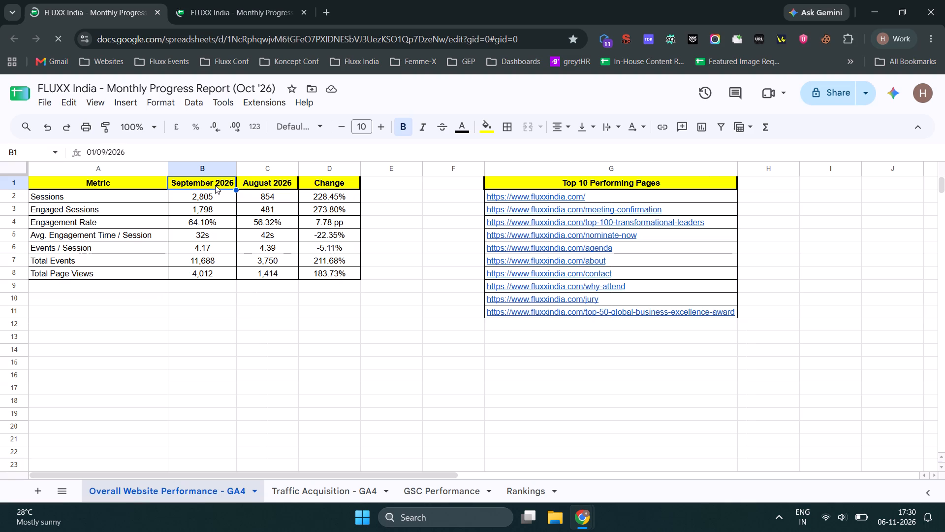
key("ctrl+c")
left_click(266, 182)
key("ctrl+v")
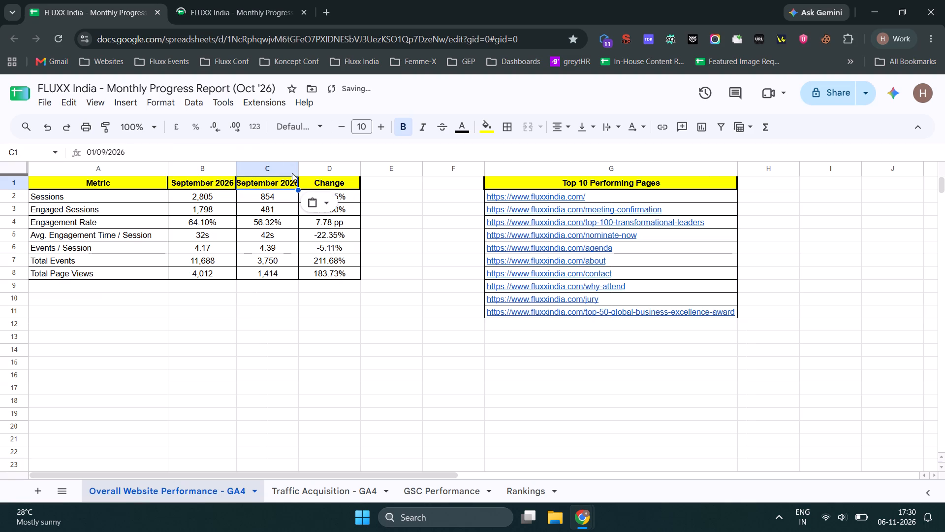
double_click(299, 168)
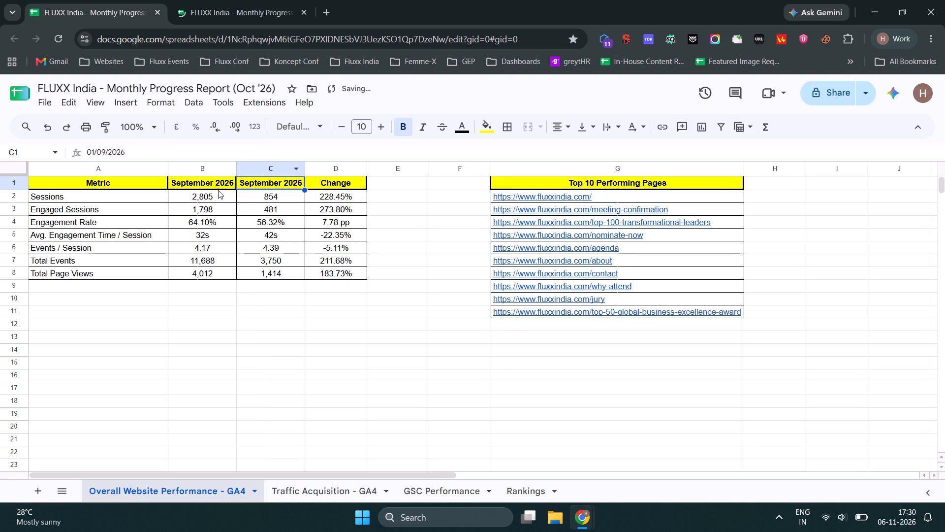
double_click(211, 182)
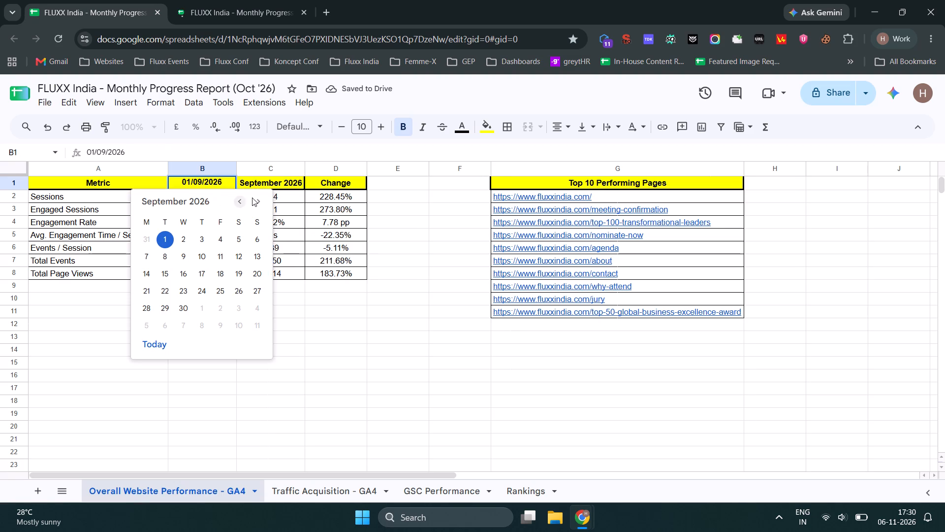
left_click(200, 311)
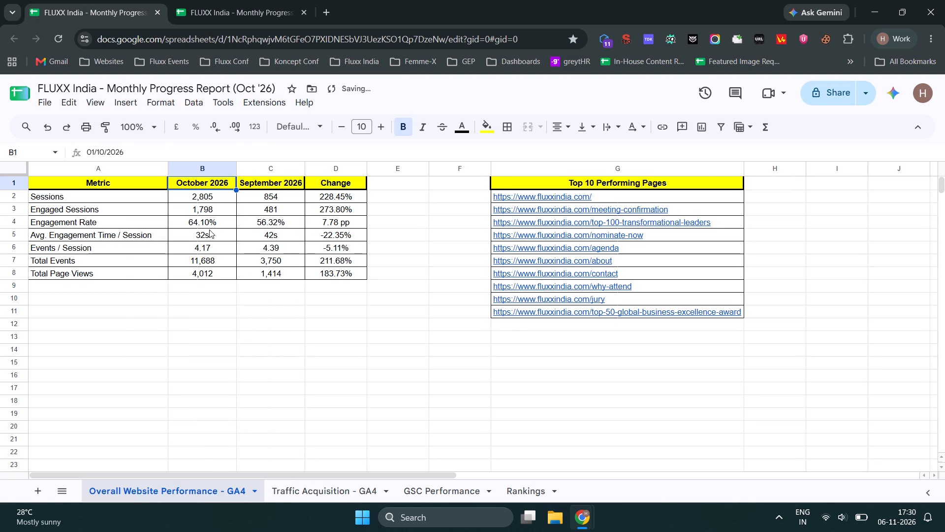
Copy both month headers into B1:C1 of the Traffic Acquisition - GA4 sheet and fit column C's width.
left_click(264, 184, "shift")
key("ctrl+c")
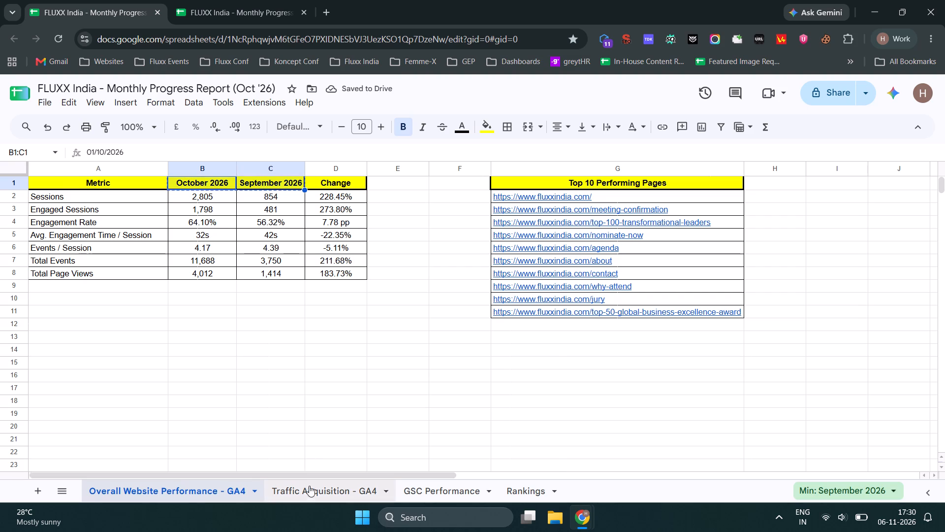
left_click(314, 489)
left_click(157, 184)
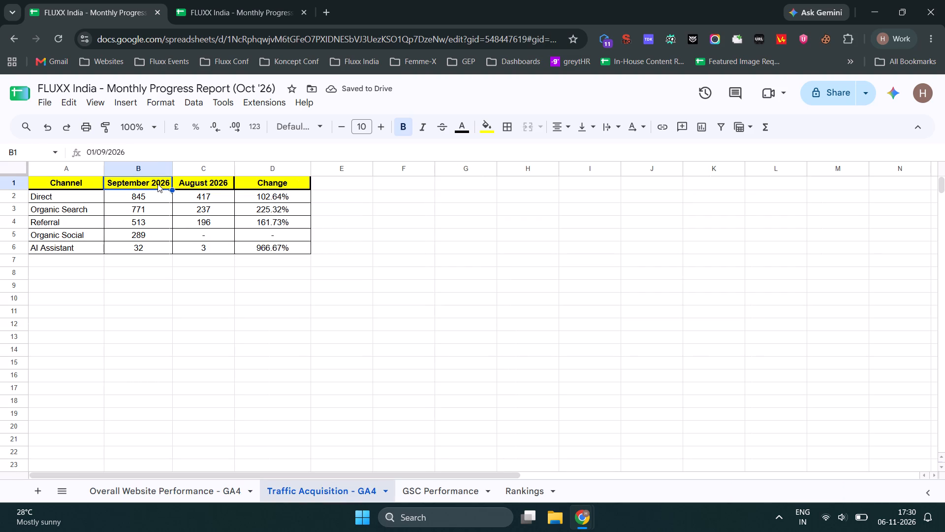
key("ctrl+v")
double_click(236, 172)
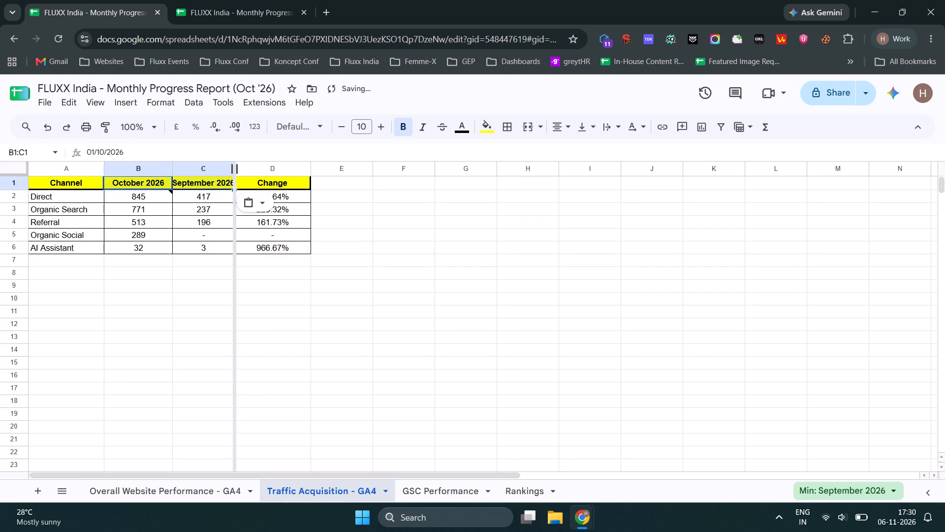
Copy both month headers into B1:C1 of the GSC Performance sheet and fit column C's width.
left_click(442, 496)
left_click(139, 185)
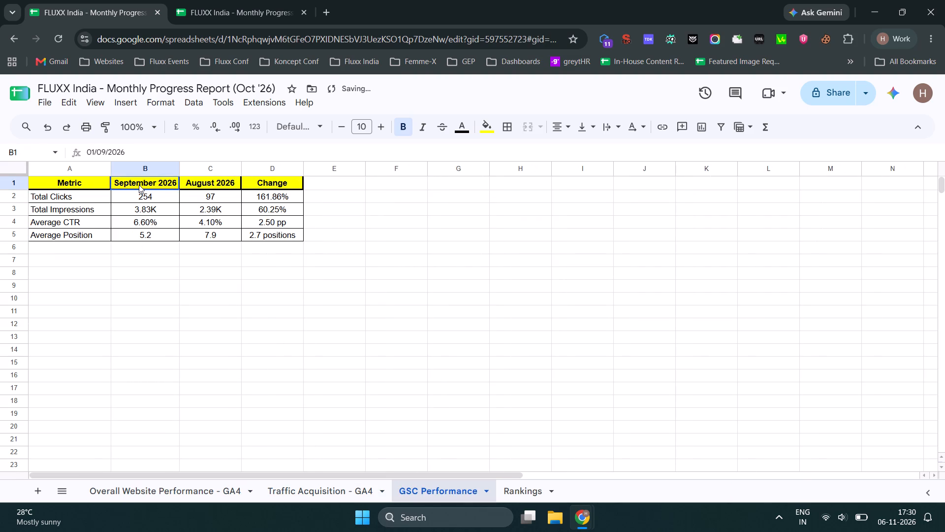
key("ctrl+v")
double_click(241, 170)
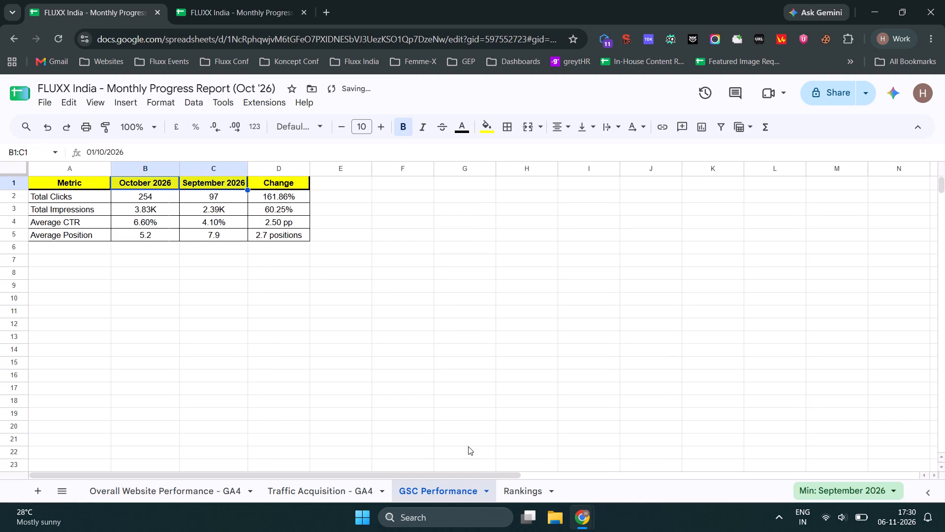
On the Overall Website Performance - GA4 sheet, copy the values of B2:B8 into C2:C8 and clear B2:B8.
left_click(175, 491)
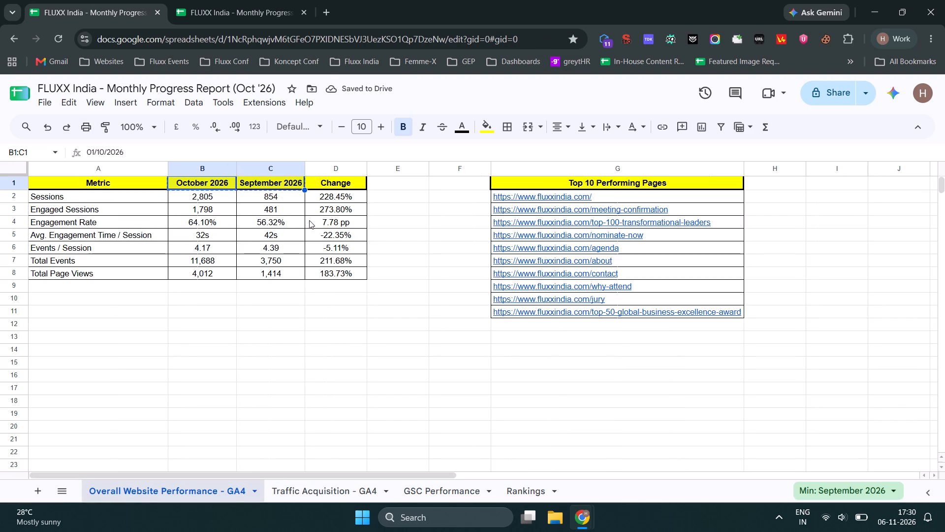
left_click(143, 184)
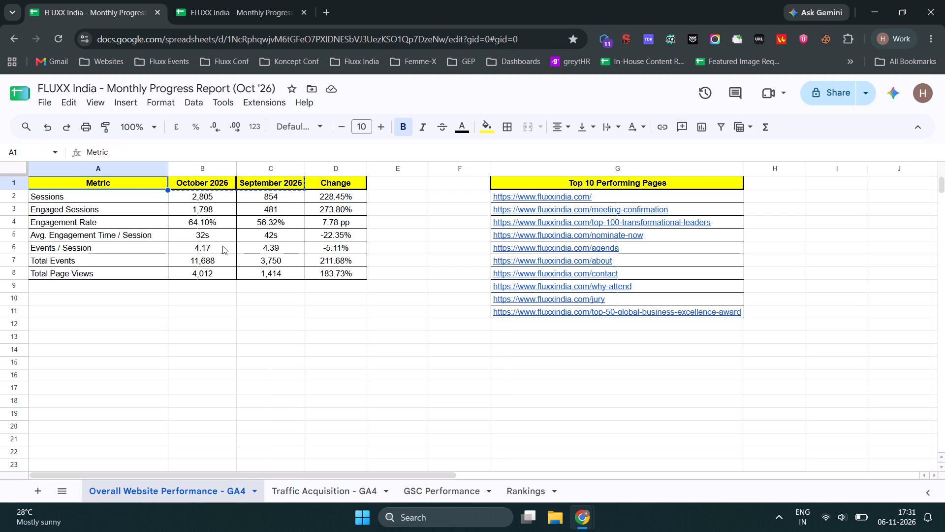
left_click_drag(208, 197, 218, 274)
key("ctrl+c")
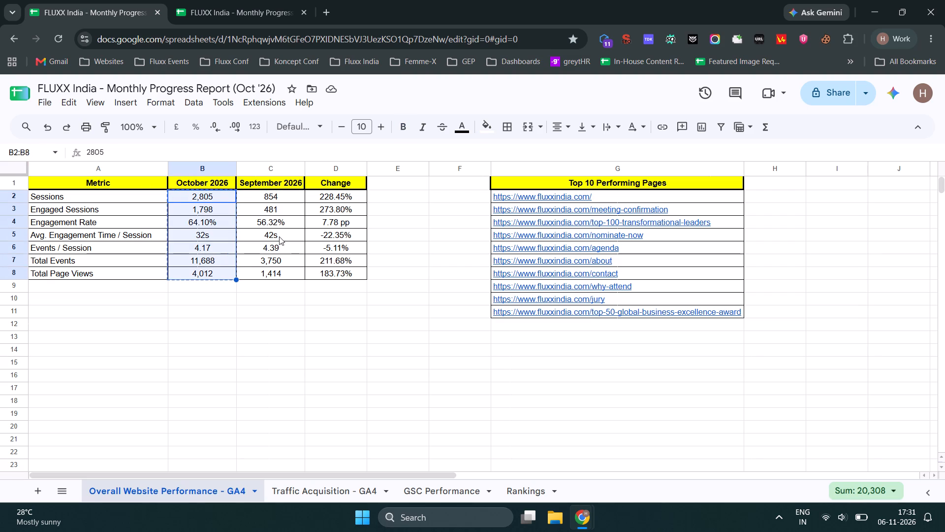
left_click(280, 201)
key("ctrl+v")
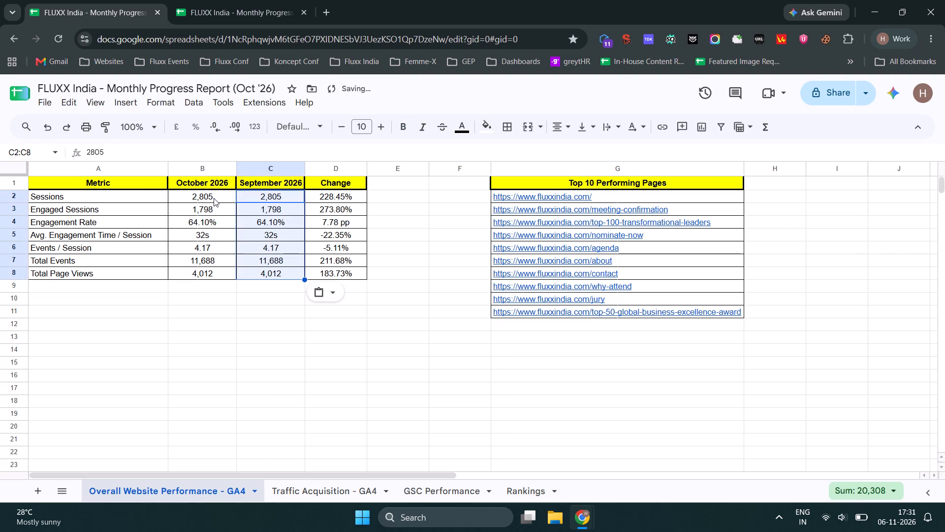
left_click_drag(214, 198, 225, 274)
key("Delete")
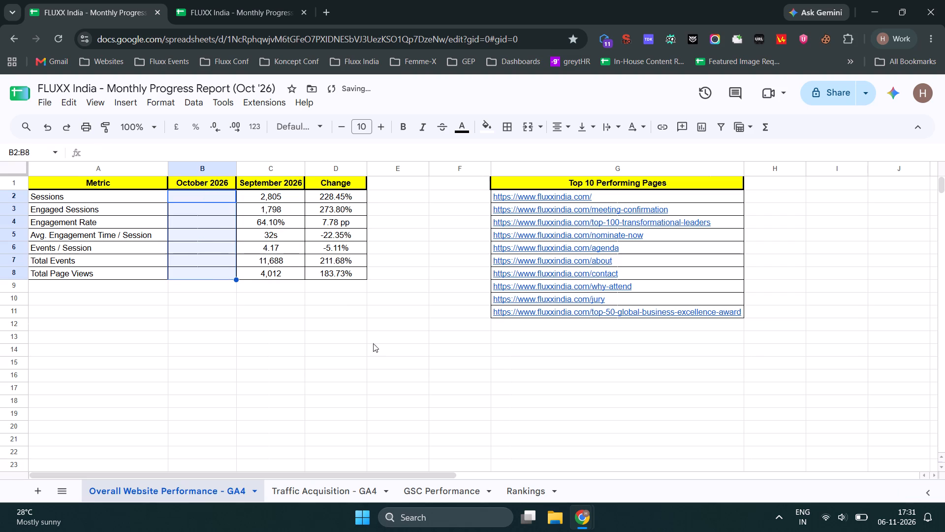
left_click(204, 198)
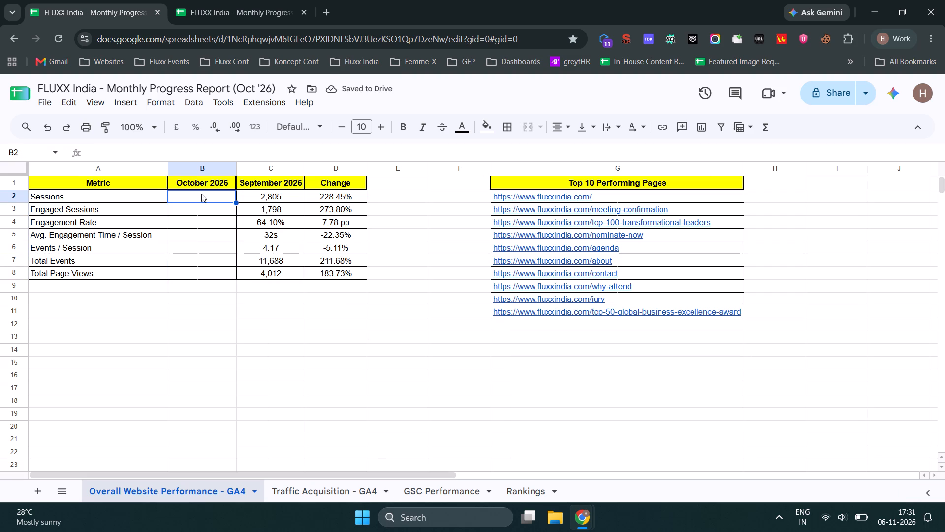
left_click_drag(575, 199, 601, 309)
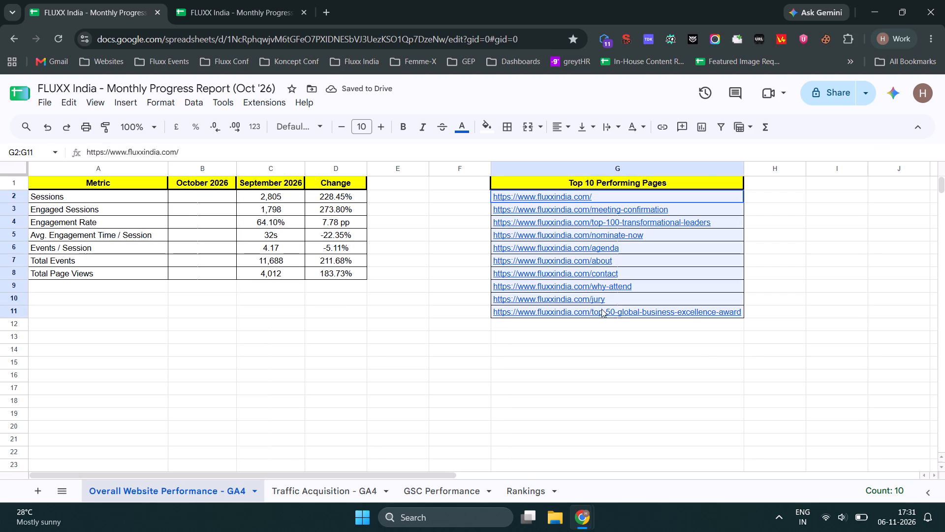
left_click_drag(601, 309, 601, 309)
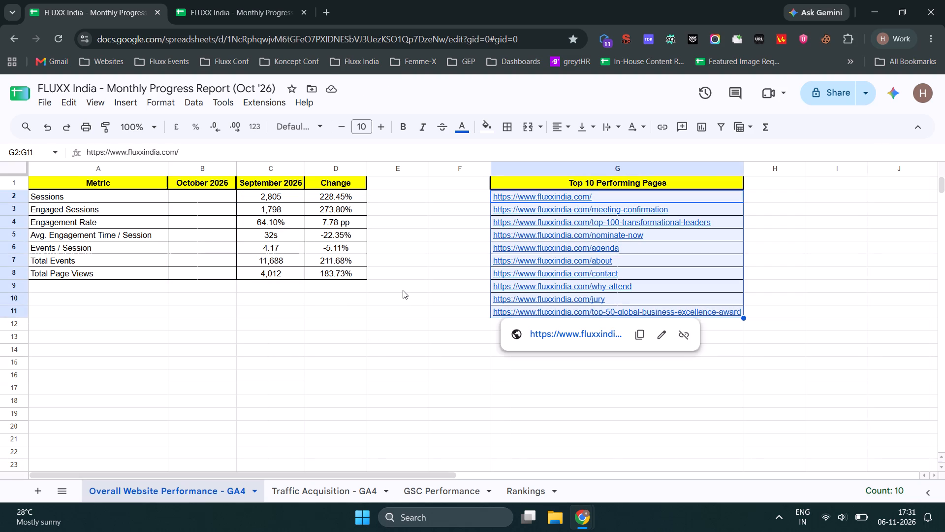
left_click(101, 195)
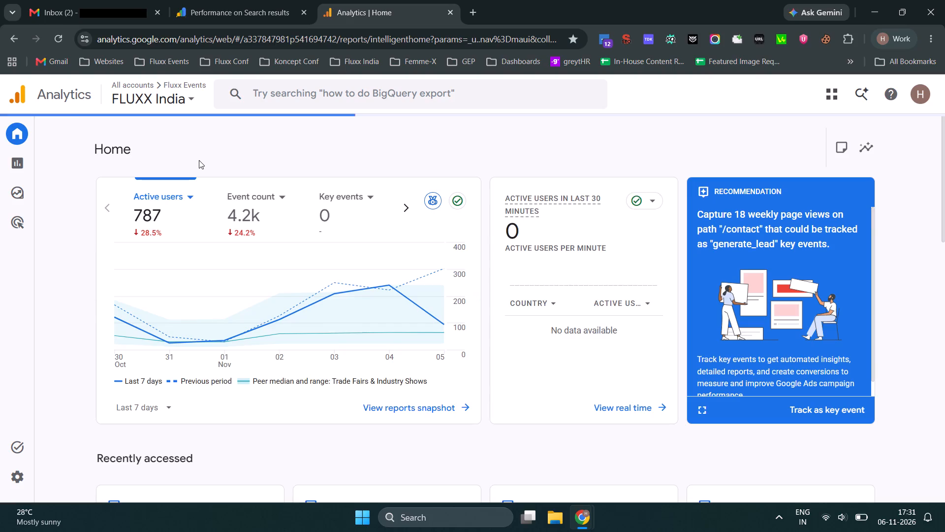
left_click(33, 166)
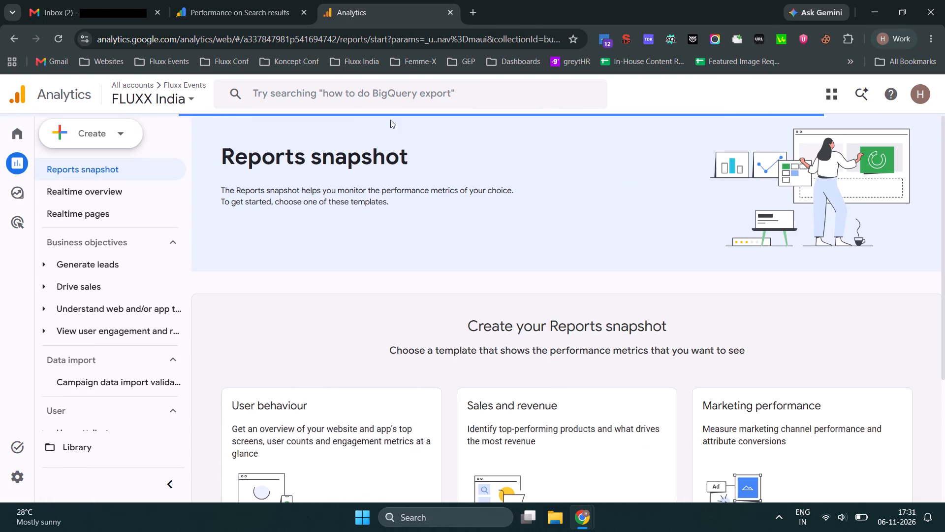
left_click(118, 264)
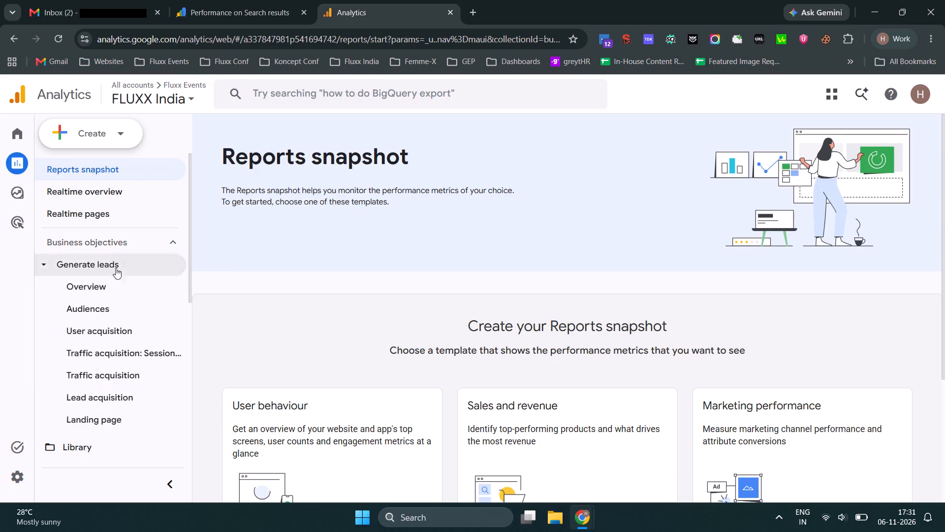
left_click(142, 351)
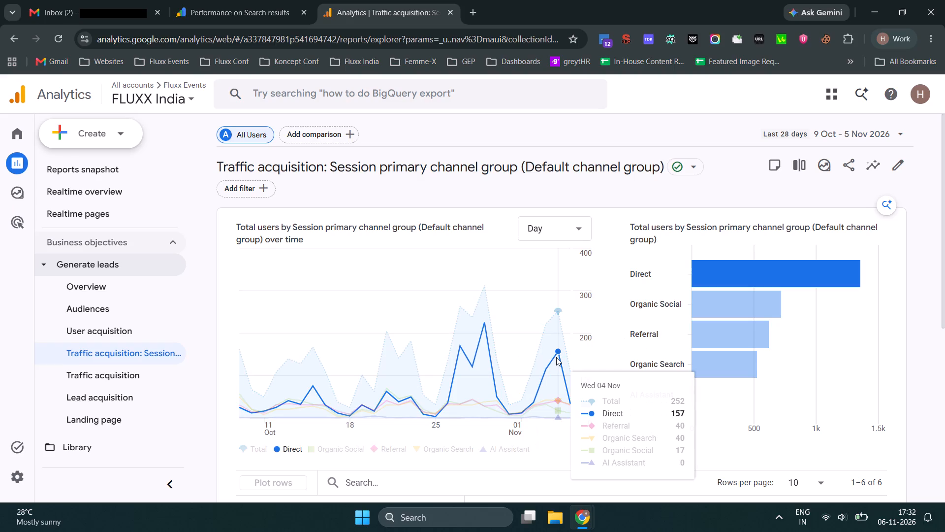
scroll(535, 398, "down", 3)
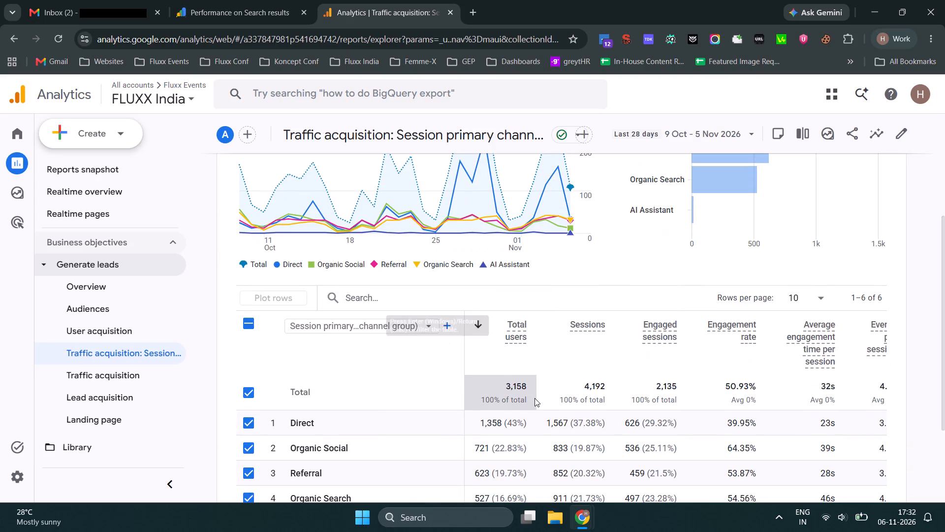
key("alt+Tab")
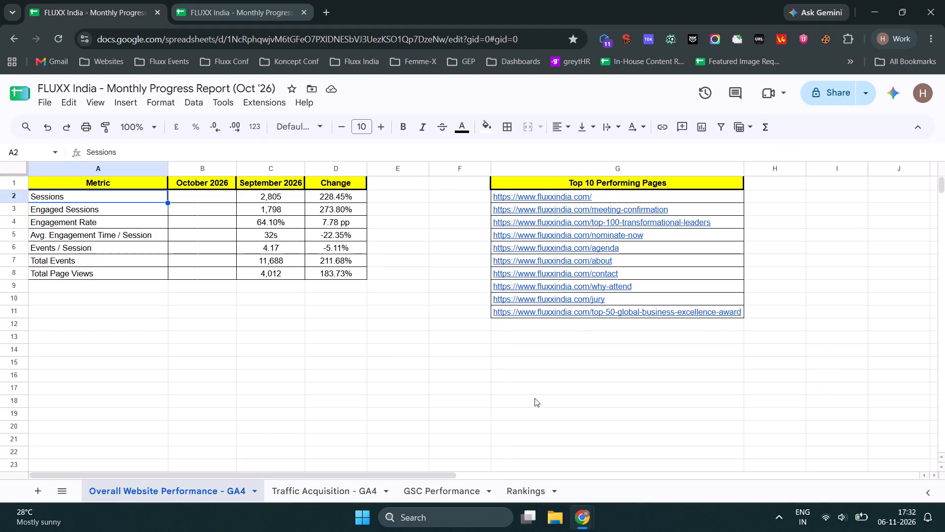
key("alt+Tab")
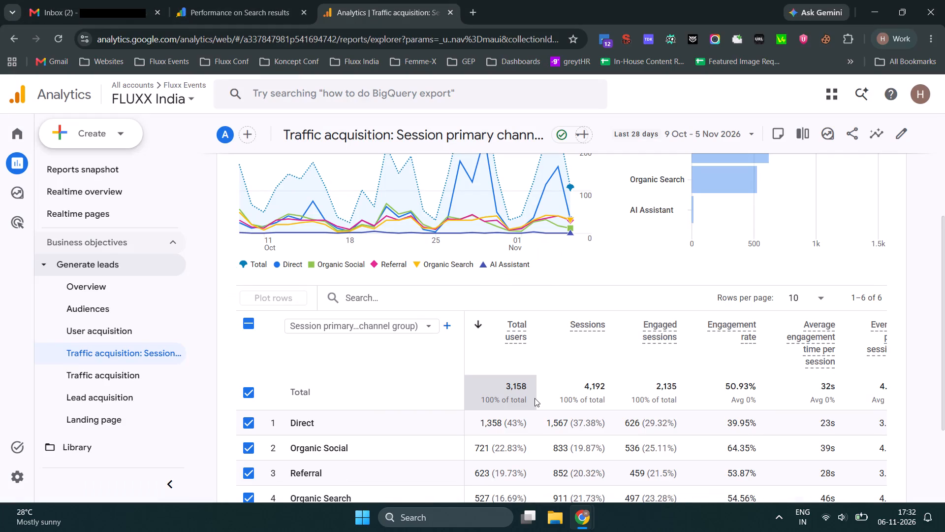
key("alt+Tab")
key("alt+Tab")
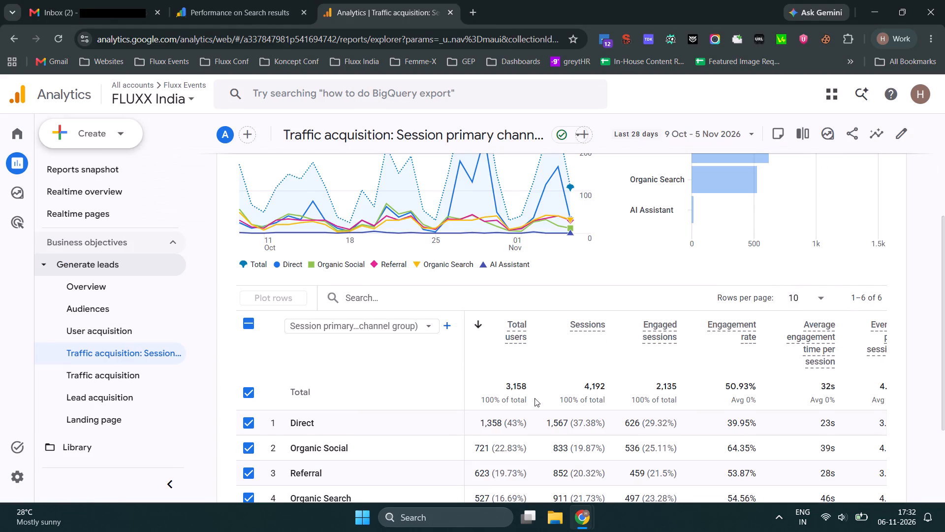
In the report's date range, turn on comparison and set the compare period to 1 Sept - 30 Sept 2026.
scroll(535, 398, "up", 7)
left_click(807, 130)
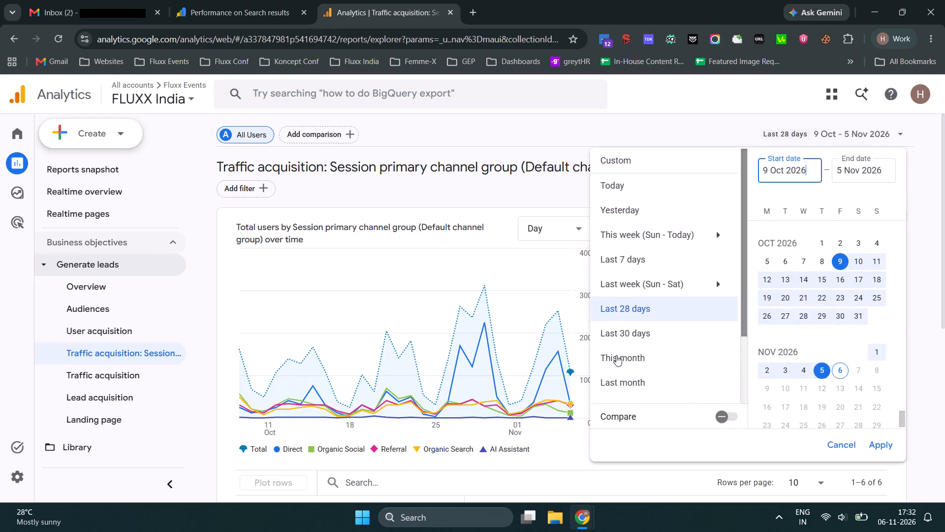
left_click(628, 336)
left_click(723, 412)
scroll(822, 295, "up", 1)
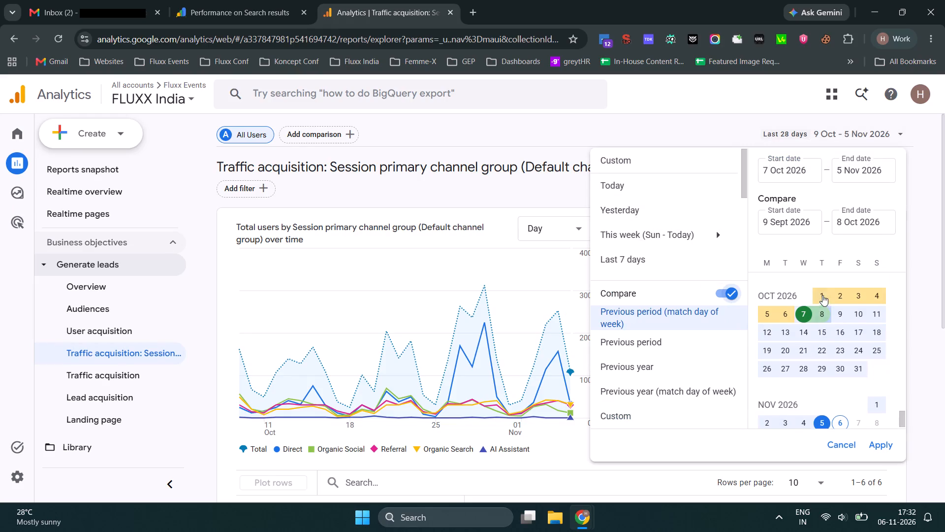
scroll(822, 295, "up", 2)
scroll(799, 342, "down", 3)
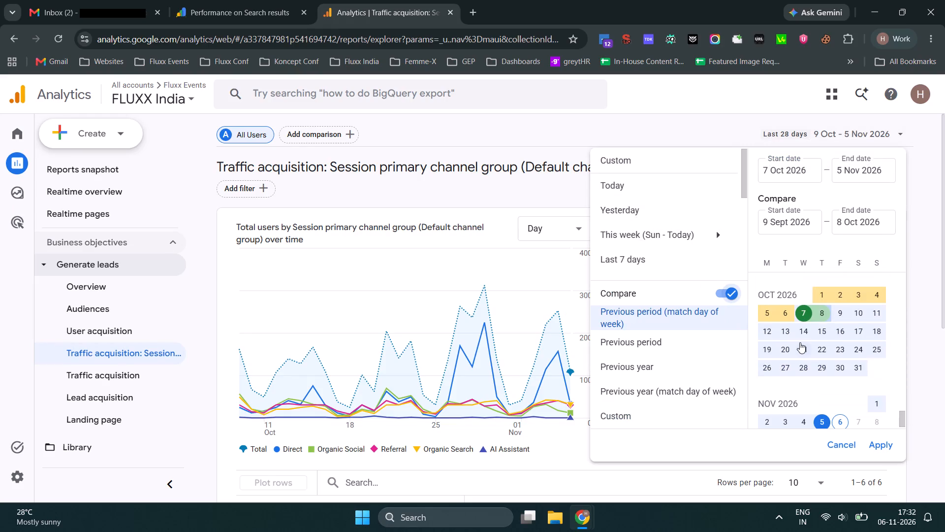
scroll(794, 341, "up", 3)
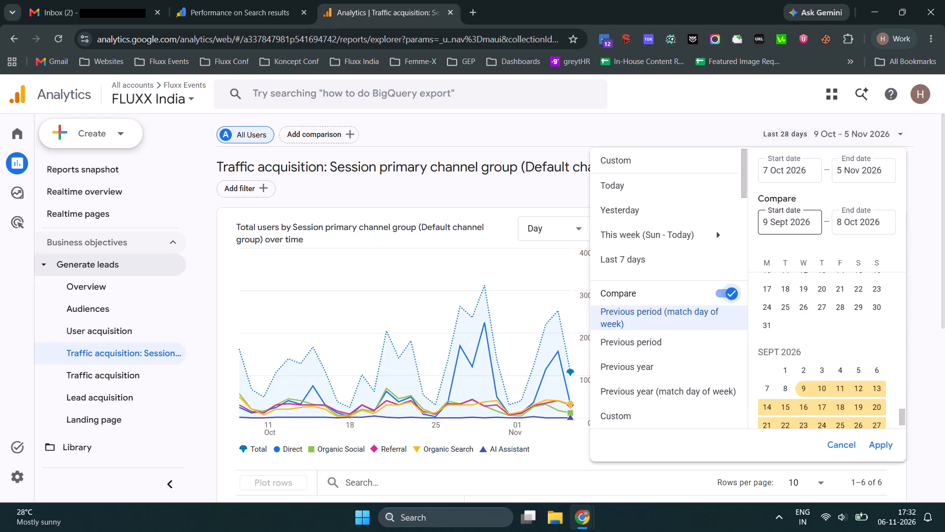
left_click(784, 225)
left_click(784, 371)
scroll(787, 370, "down", 2)
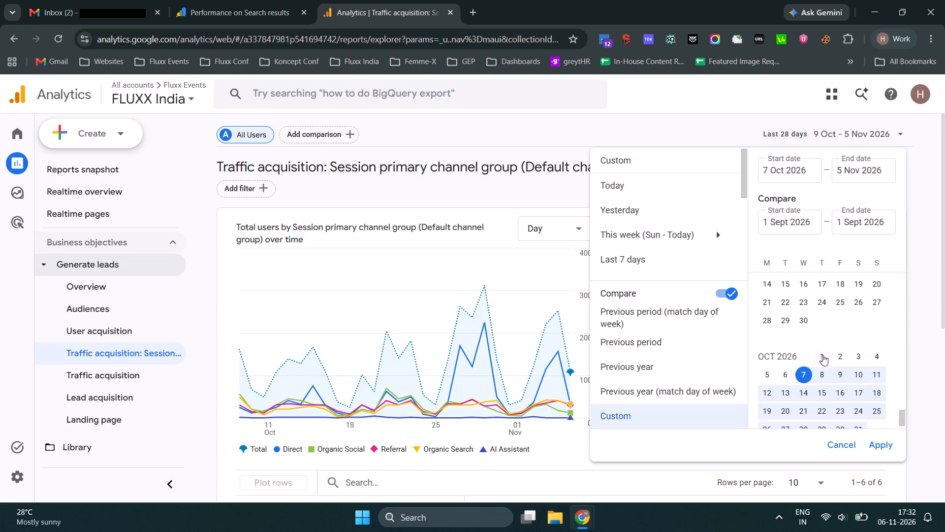
left_click(807, 322)
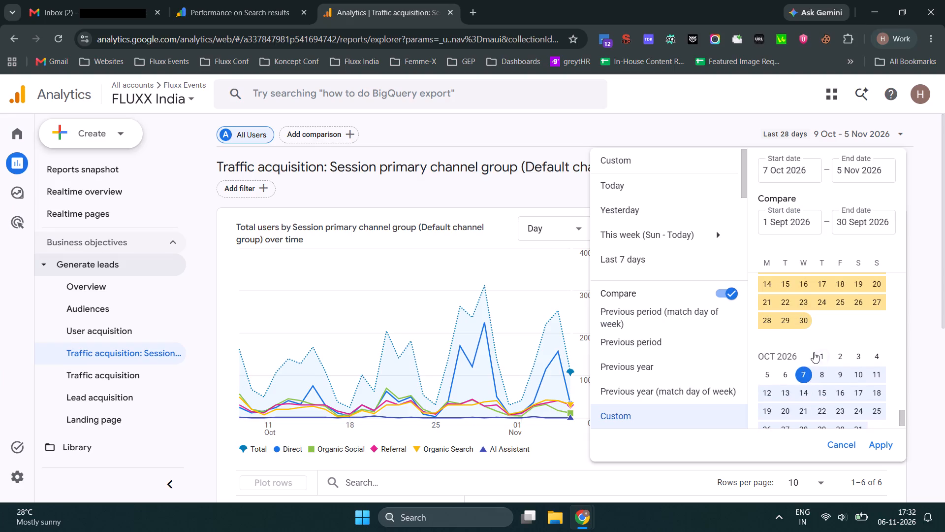
Set the main date range to 1 Oct - 31 Oct 2026 and apply both periods to the report.
left_click(782, 178)
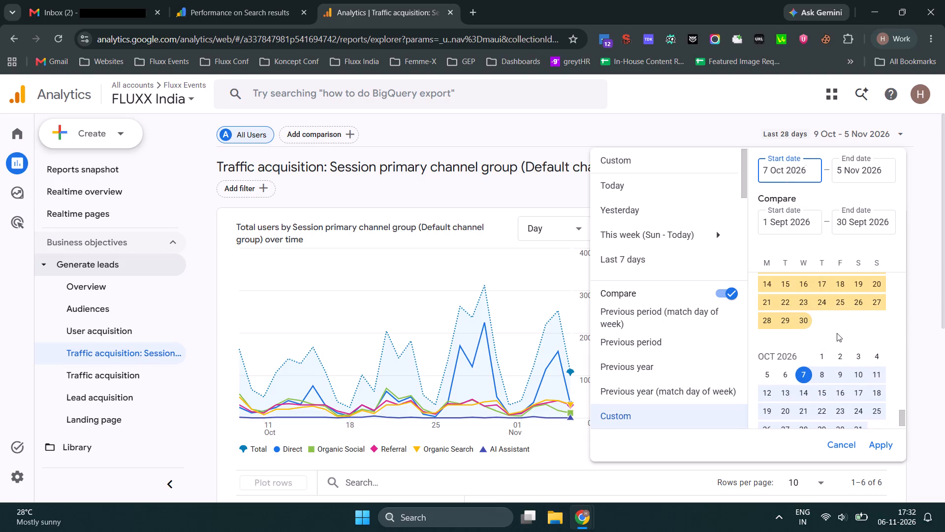
left_click(823, 358)
scroll(819, 363, "down", 2)
left_click(859, 308)
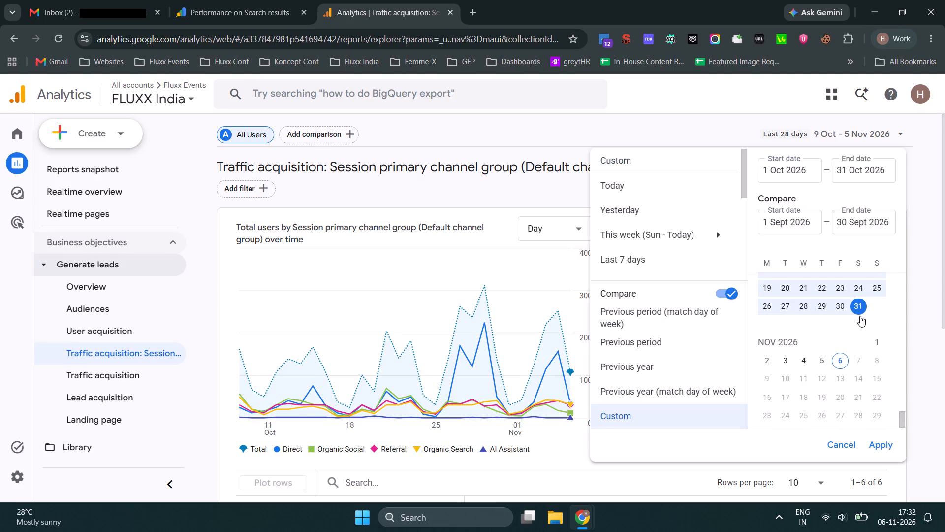
left_click(883, 444)
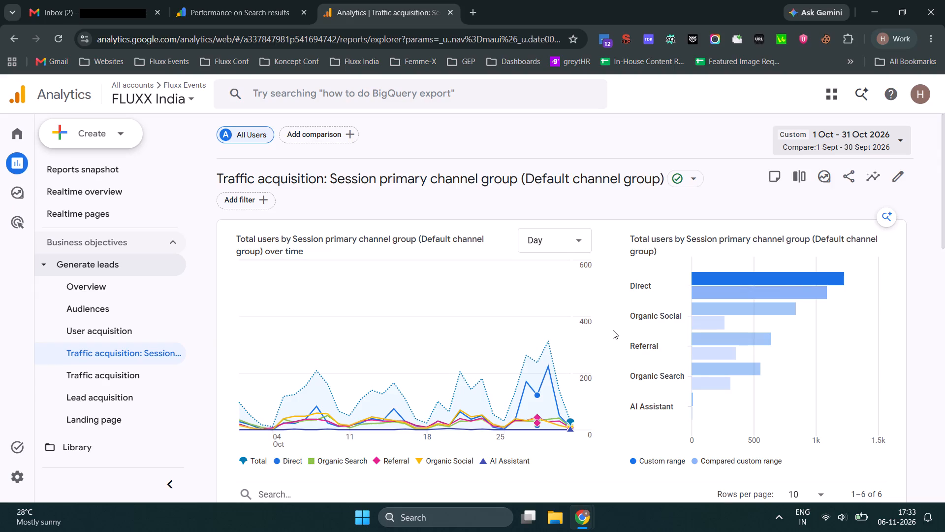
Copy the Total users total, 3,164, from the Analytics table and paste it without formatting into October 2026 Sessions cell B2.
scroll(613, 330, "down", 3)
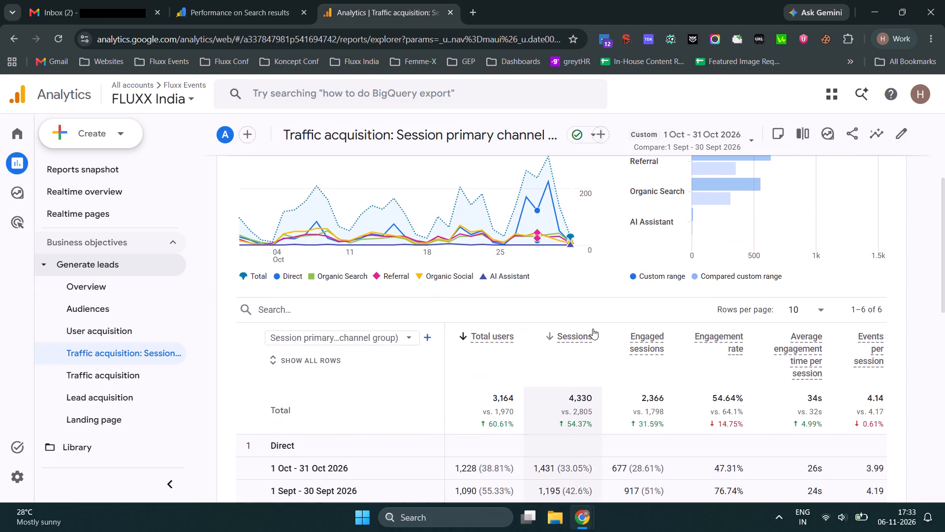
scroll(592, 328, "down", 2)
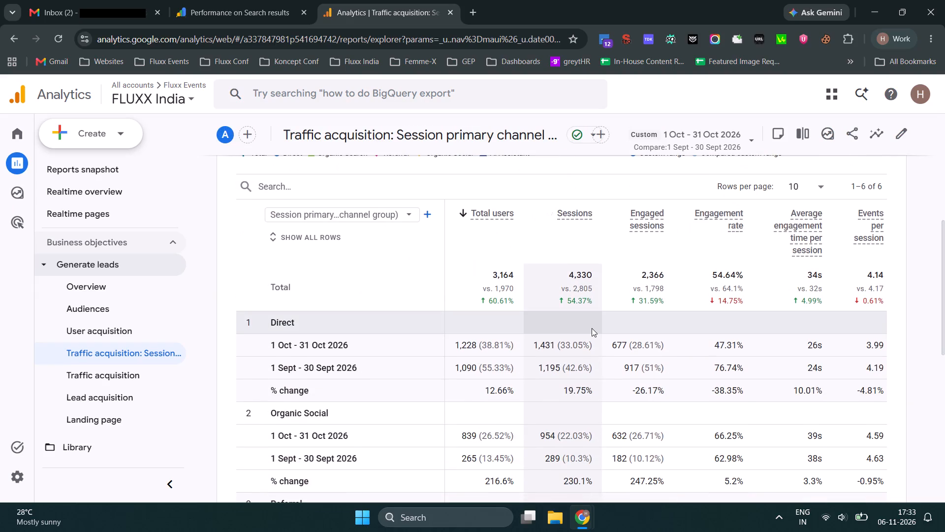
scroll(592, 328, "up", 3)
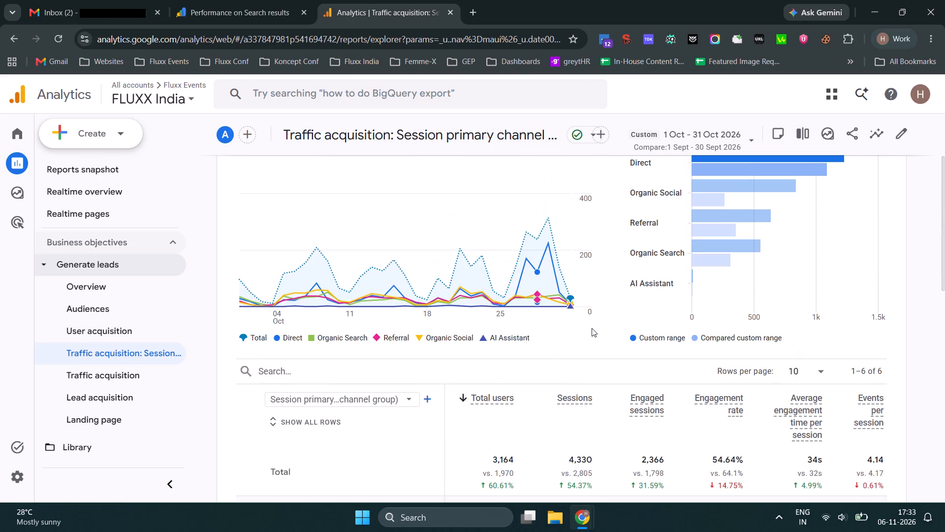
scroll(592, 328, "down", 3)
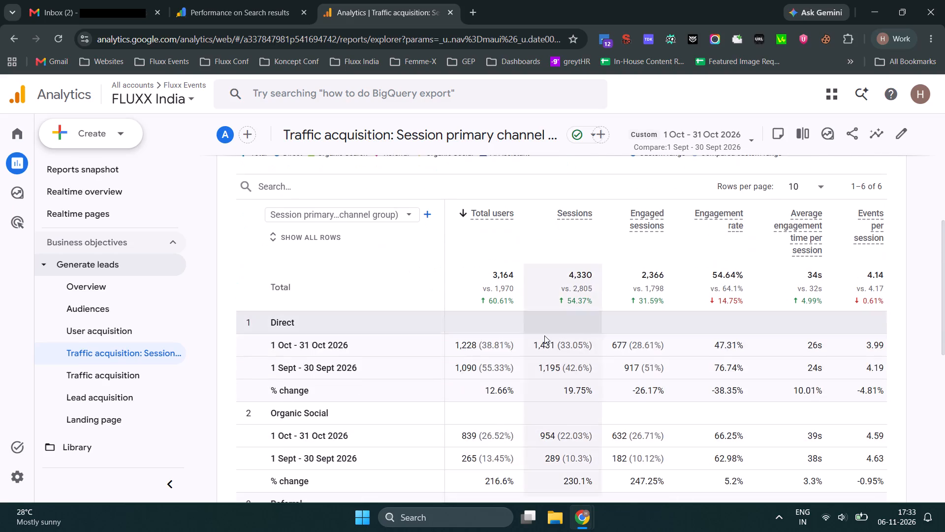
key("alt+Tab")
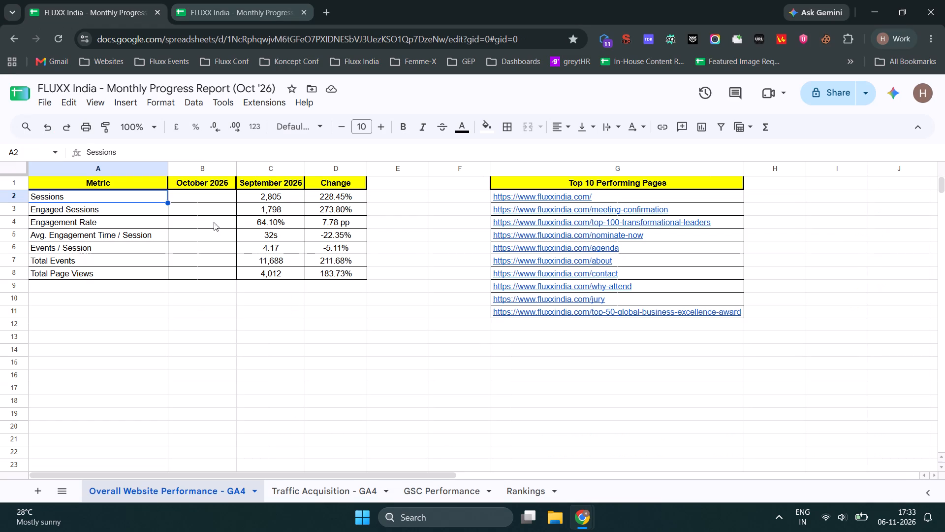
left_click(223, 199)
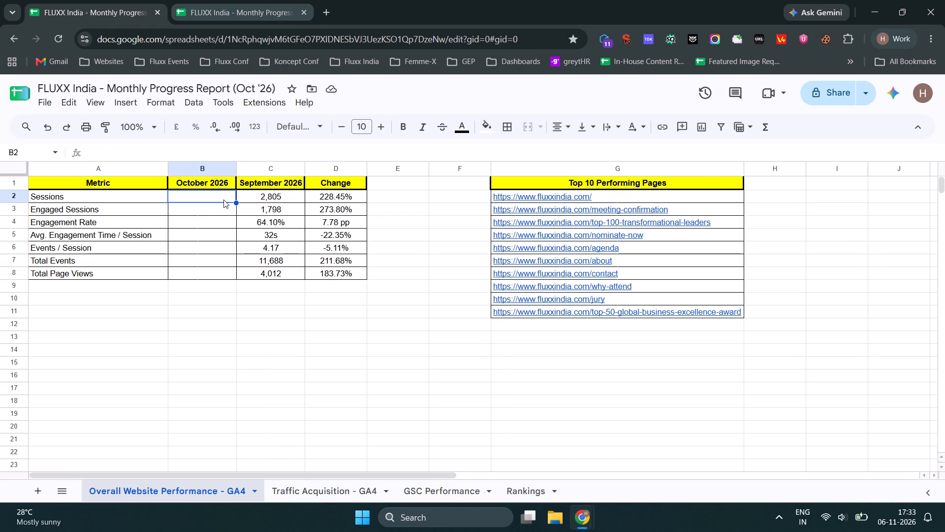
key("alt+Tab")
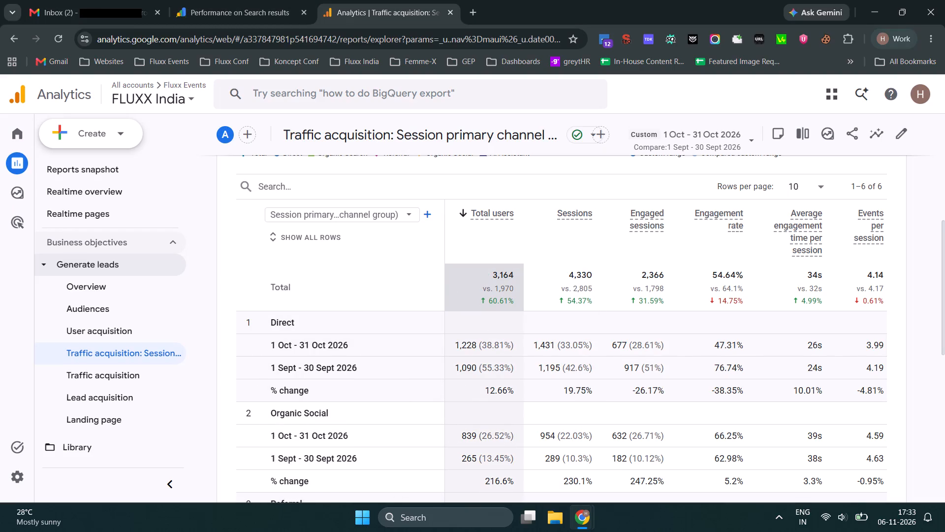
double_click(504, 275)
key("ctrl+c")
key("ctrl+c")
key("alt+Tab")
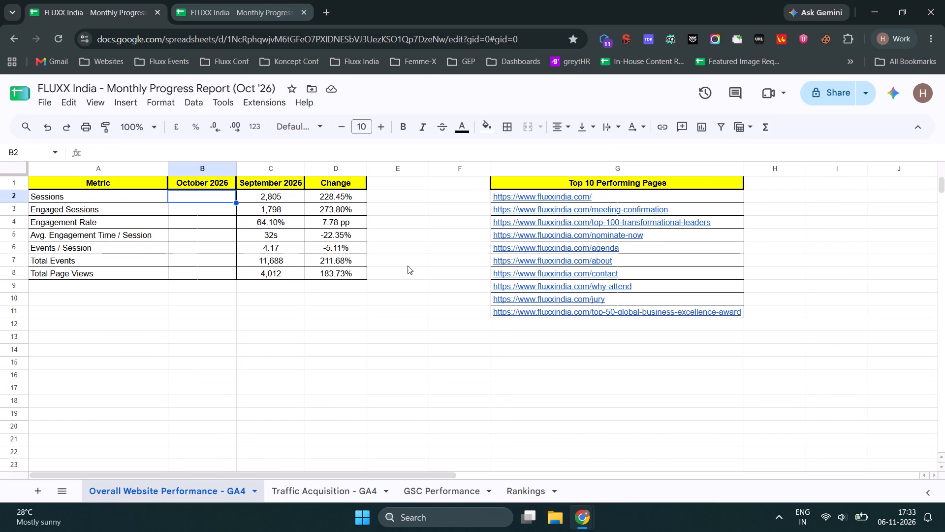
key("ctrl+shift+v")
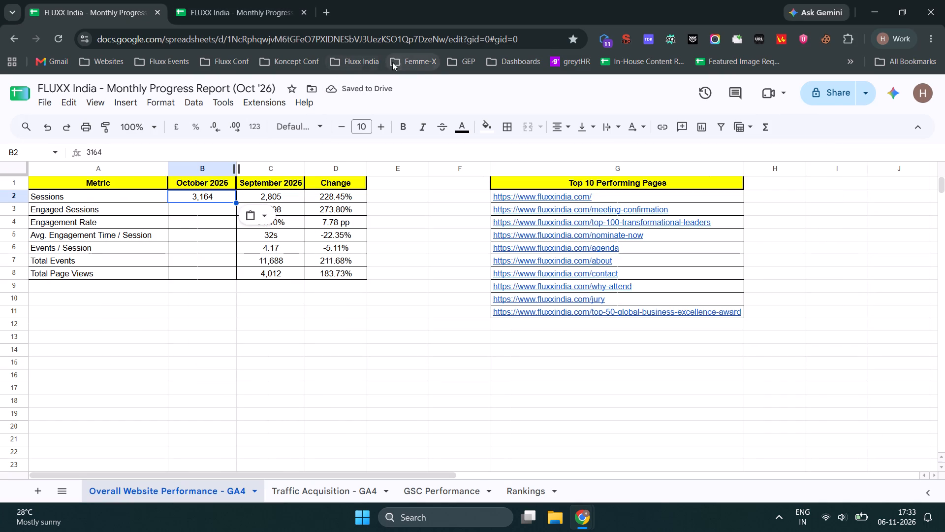
Open the bookmarked FLUXX Events - Monthly Progress Report (Sep '26) in a background tab, staying on the FLUXX India report.
left_click(226, 61)
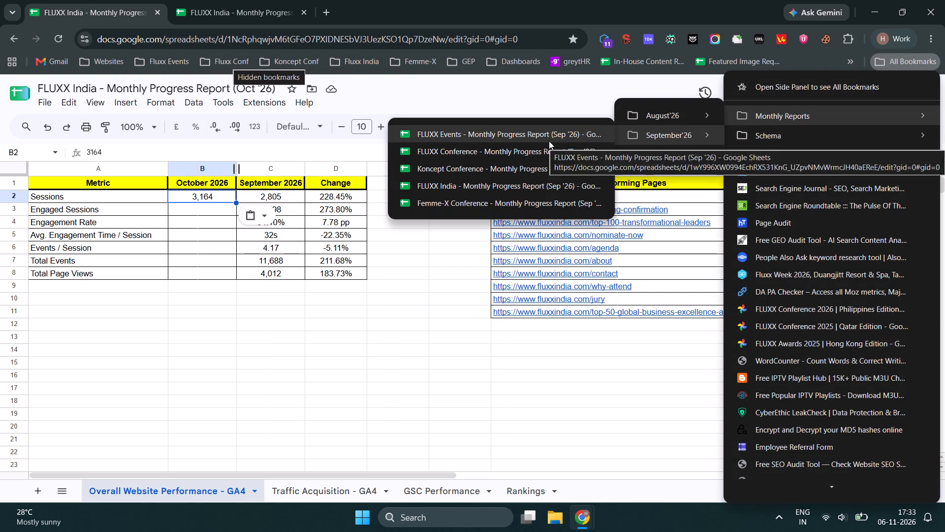
middle_click(549, 141)
left_click(198, 0)
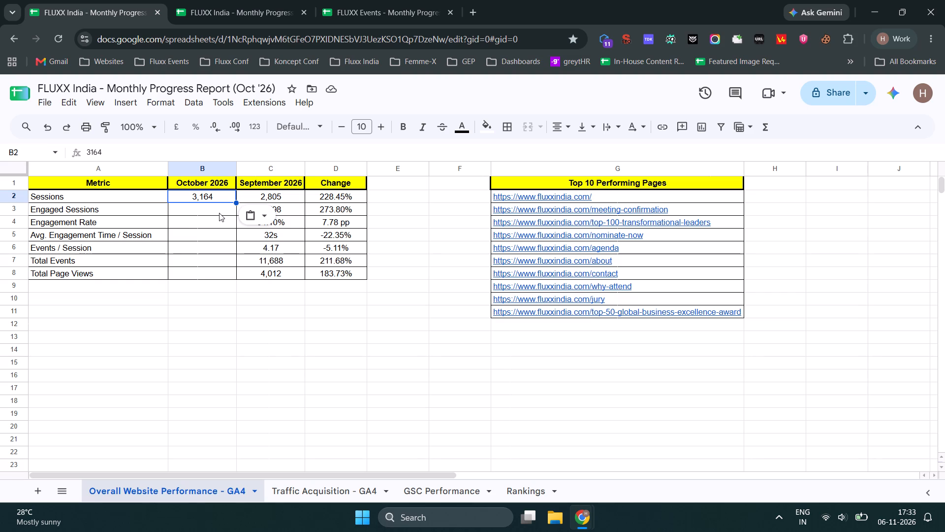
Replace the October 2026 Sessions value in cell B2 with 2914.
double_click(204, 197)
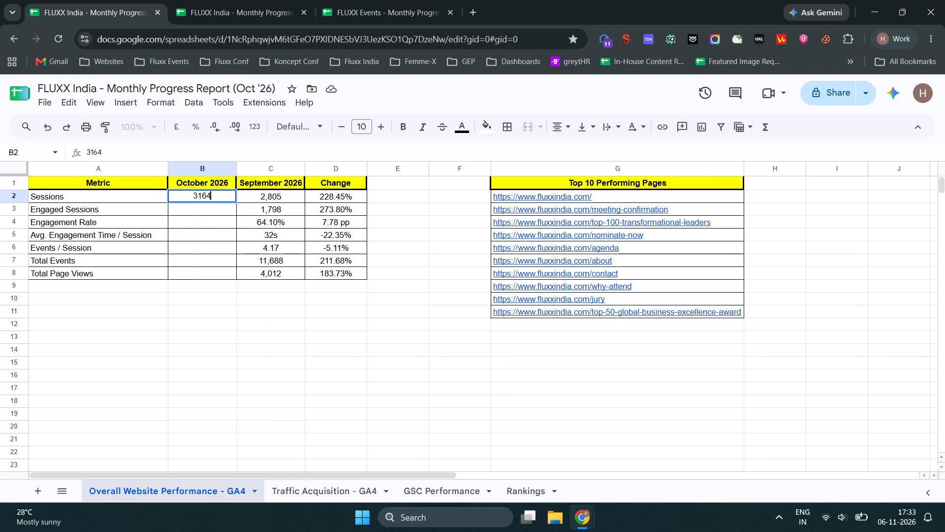
key("BackSpace")
key("BackSpace")
key("BackSpace")
key("BackSpace")
key("BackSpace")
type("2914")
key("Return")
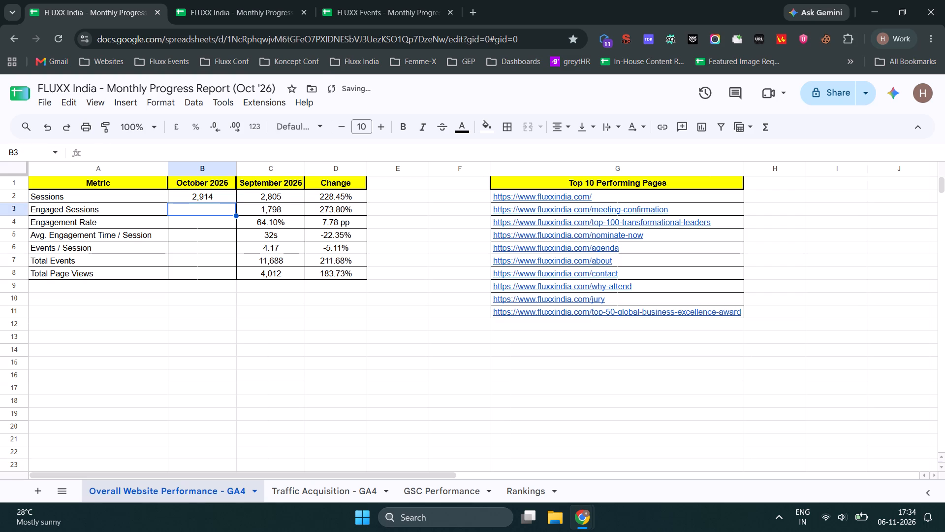
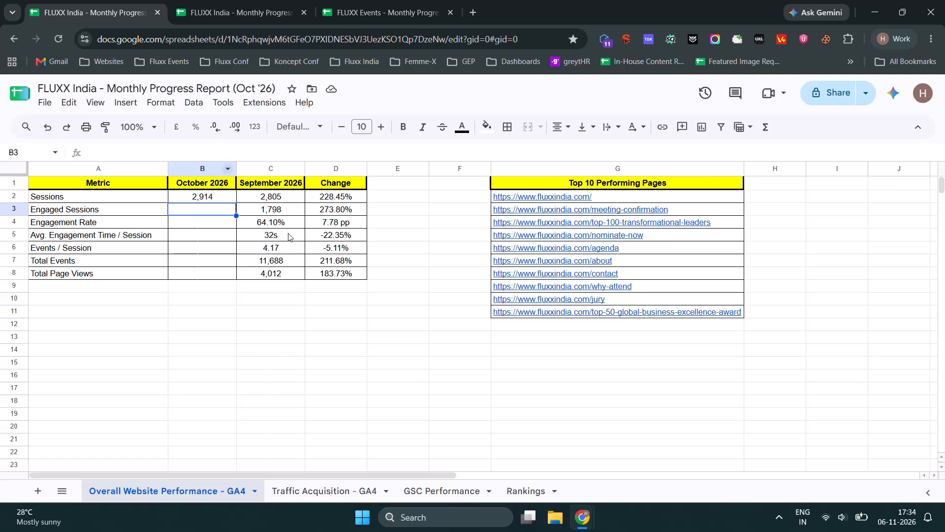
Copy the spike note text from the September 2026 Referral cell in FLUXX Events' Traffic Acquisition sheet, closing that report to return to FLUXX India.
left_click(195, 201)
left_click(429, 0)
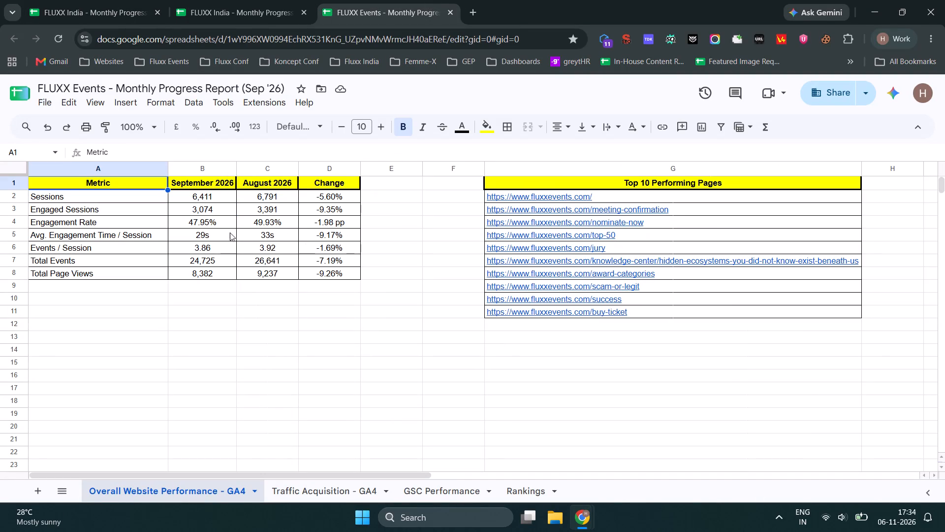
left_click(298, 488)
left_click(157, 219)
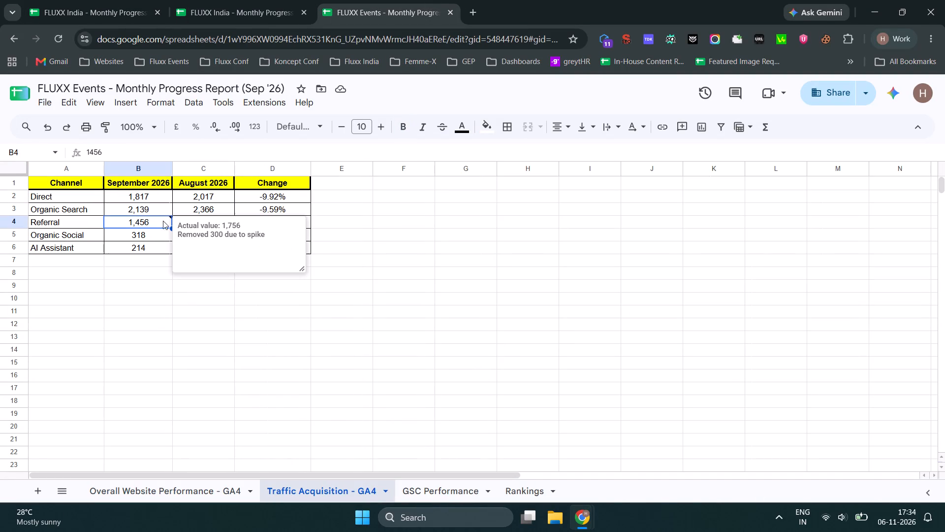
left_click_drag(267, 236, 176, 228)
key("ctrl+c")
key("ctrl+c")
left_click(71, 186)
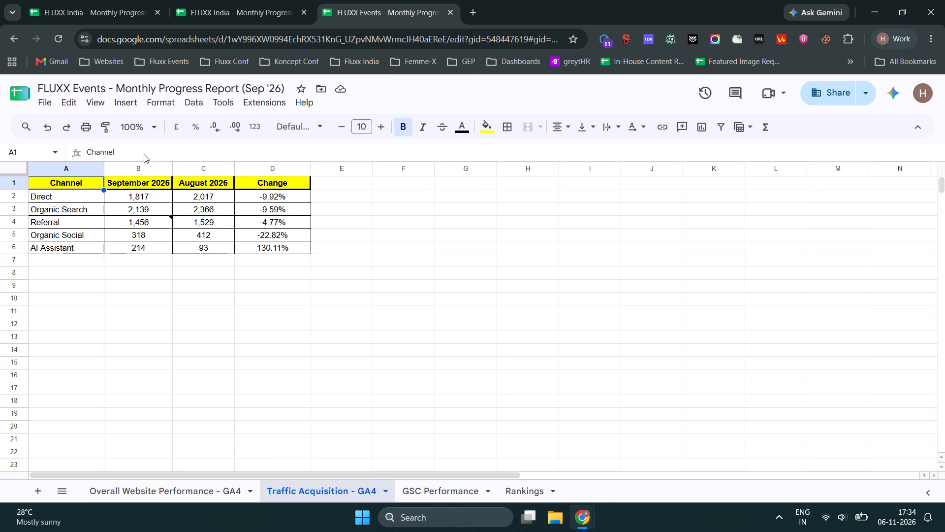
left_click(193, 489)
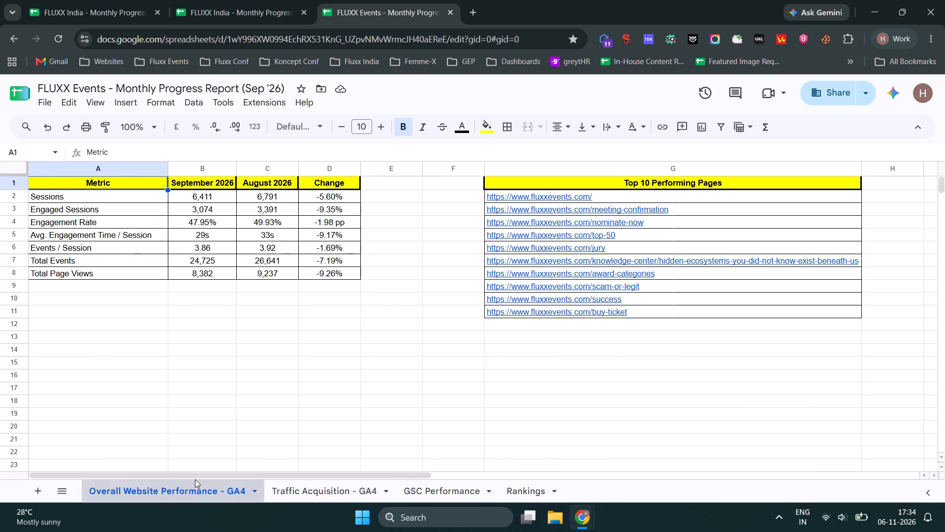
left_click(450, 14)
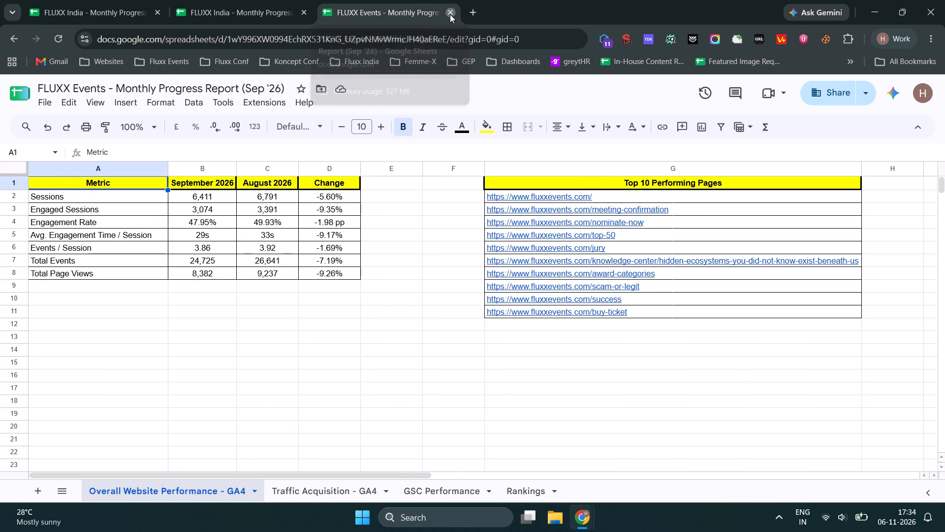
left_click(103, 0)
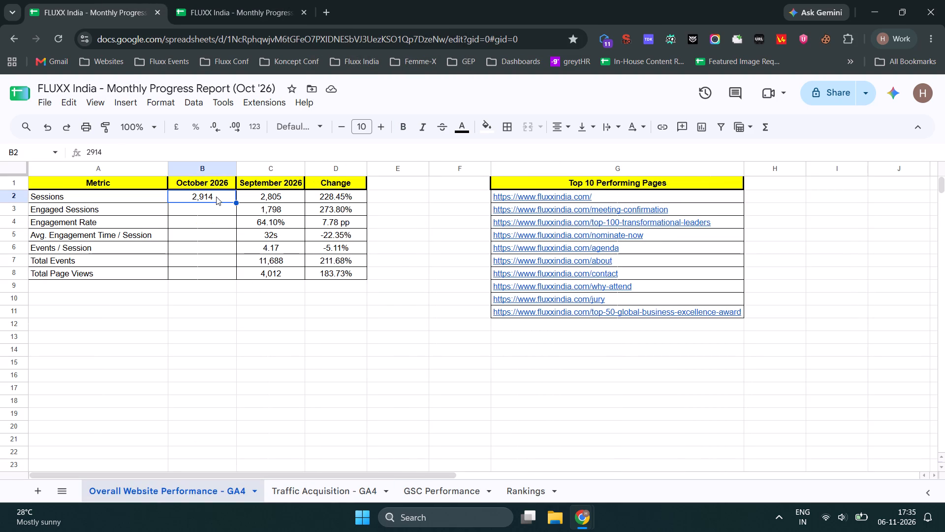
Add a note to the October 2026 Sessions cell B2 and paste the copied spike text into it.
left_click(216, 197)
right_click(216, 197)
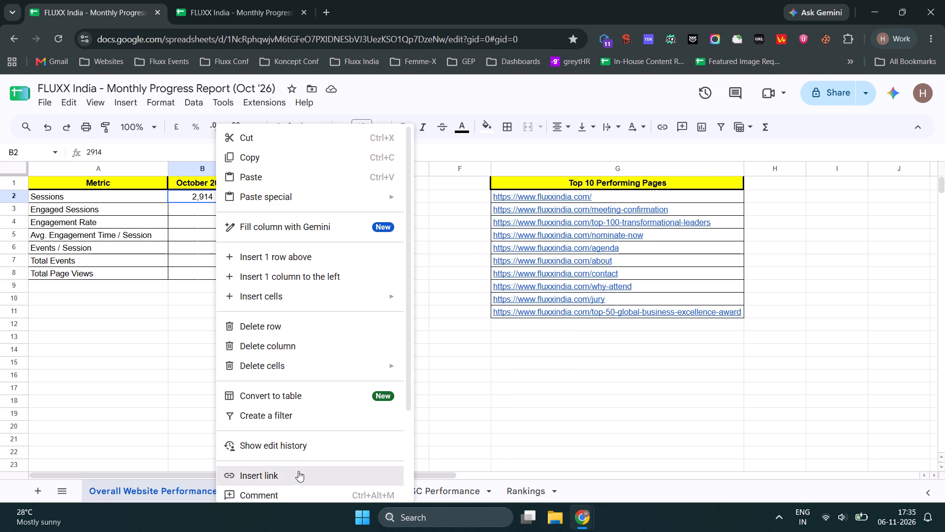
scroll(298, 469, "down", 5)
left_click(303, 399)
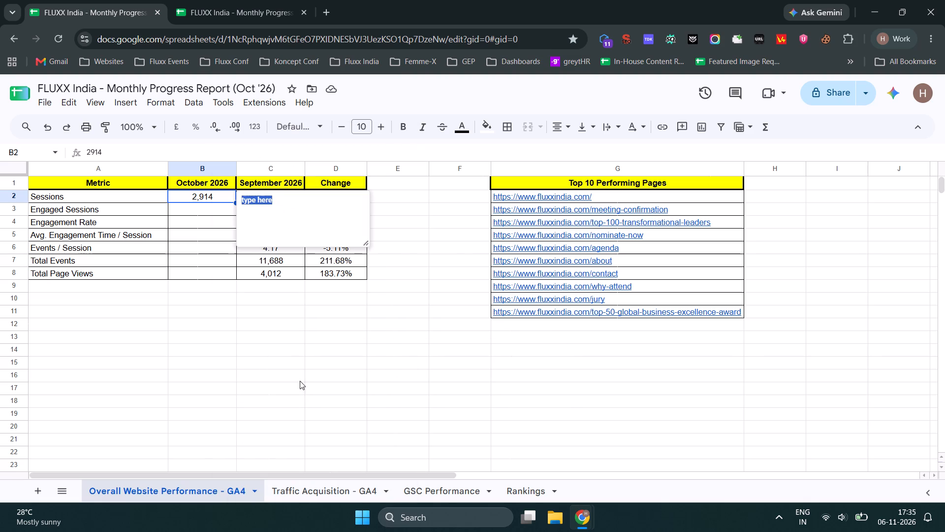
key("ctrl+v")
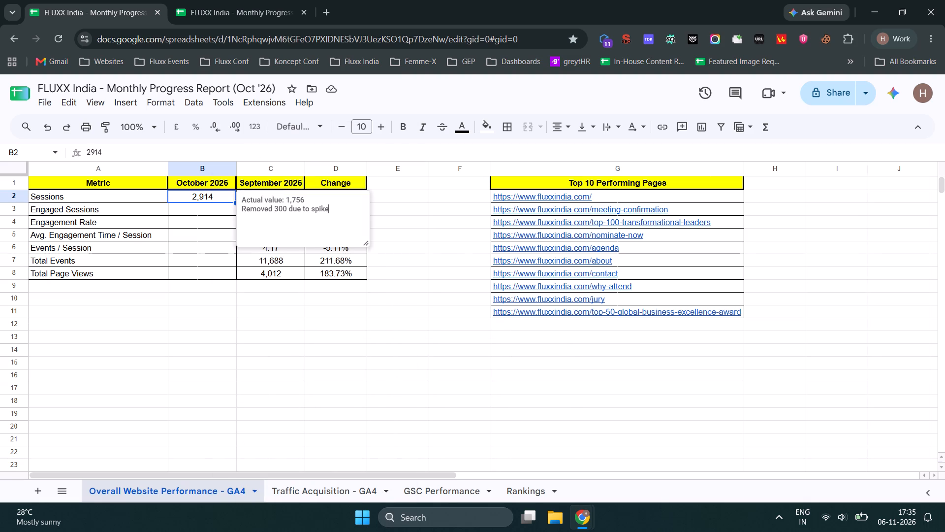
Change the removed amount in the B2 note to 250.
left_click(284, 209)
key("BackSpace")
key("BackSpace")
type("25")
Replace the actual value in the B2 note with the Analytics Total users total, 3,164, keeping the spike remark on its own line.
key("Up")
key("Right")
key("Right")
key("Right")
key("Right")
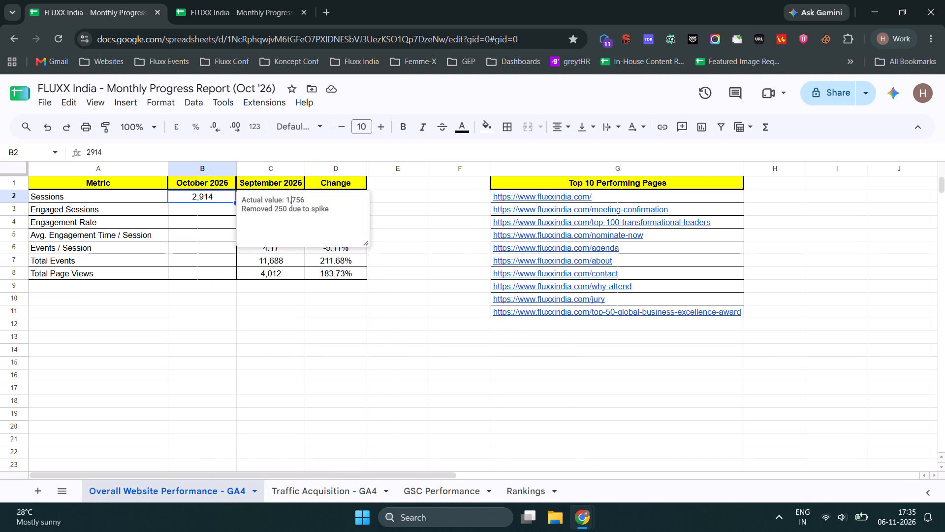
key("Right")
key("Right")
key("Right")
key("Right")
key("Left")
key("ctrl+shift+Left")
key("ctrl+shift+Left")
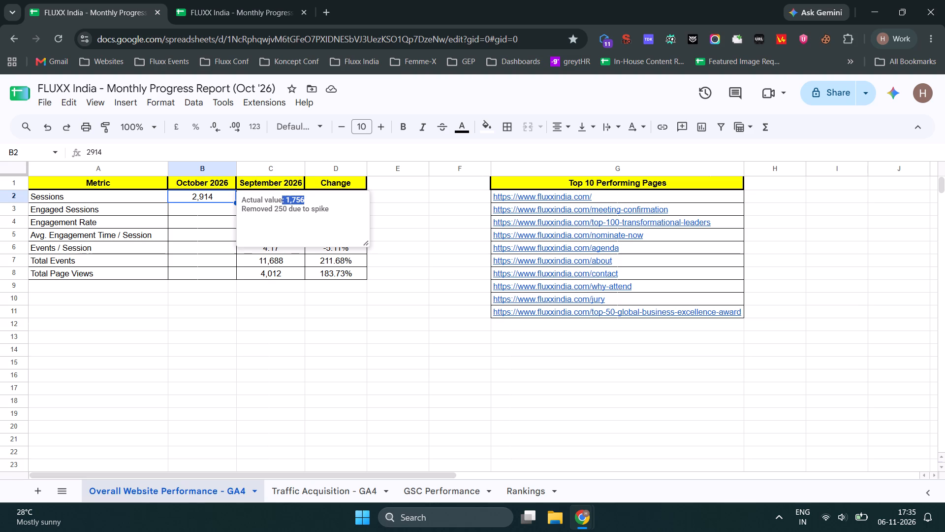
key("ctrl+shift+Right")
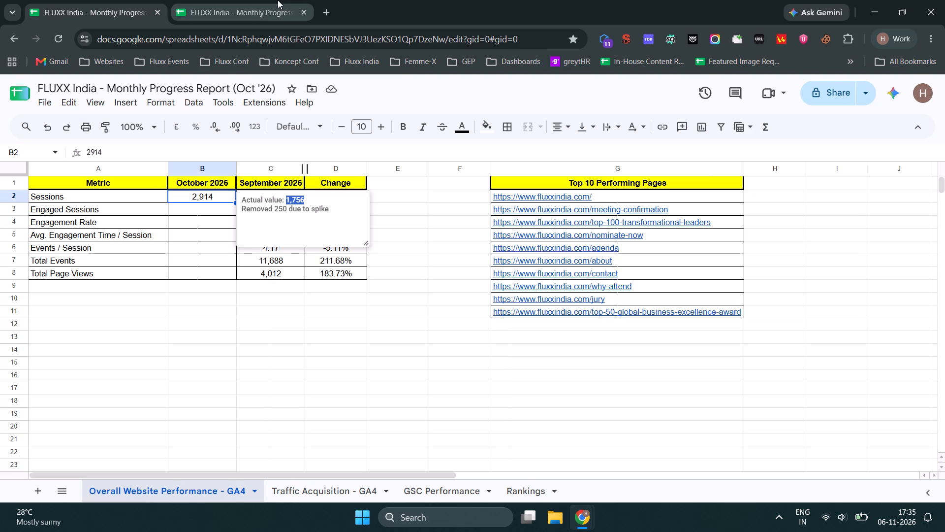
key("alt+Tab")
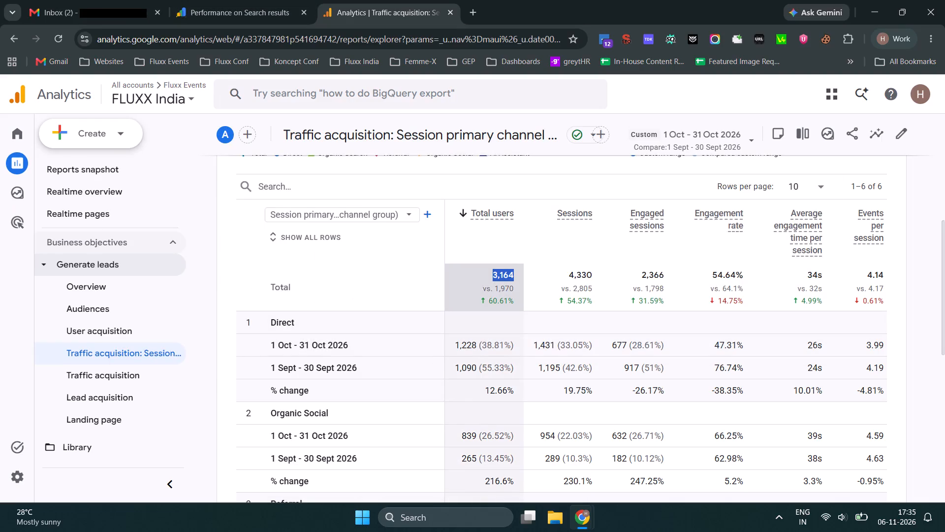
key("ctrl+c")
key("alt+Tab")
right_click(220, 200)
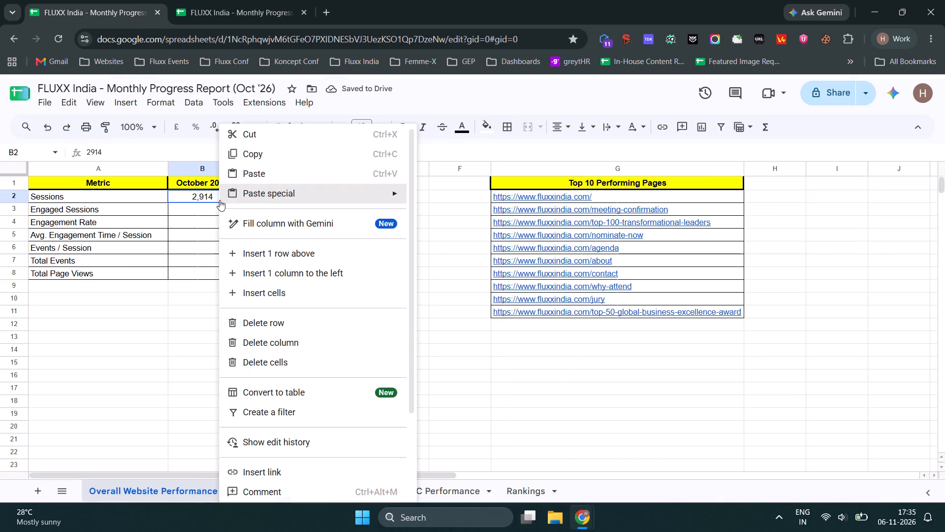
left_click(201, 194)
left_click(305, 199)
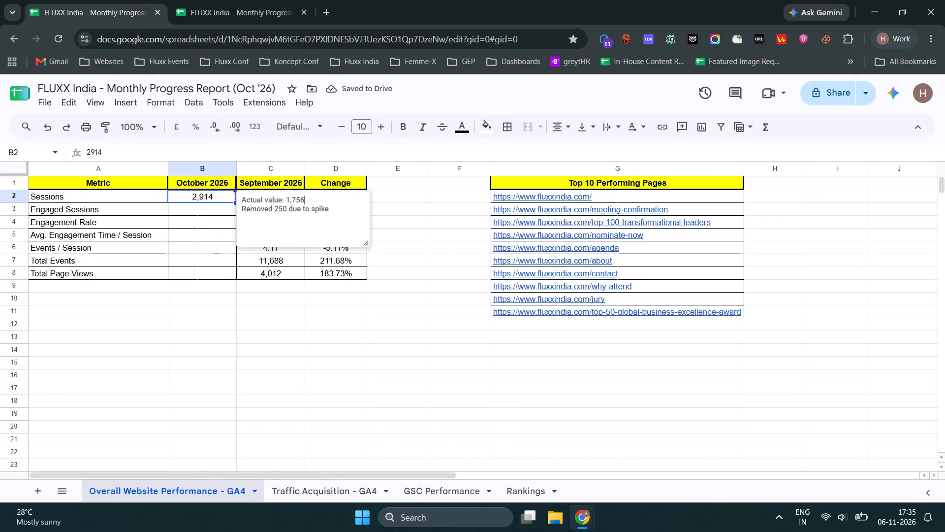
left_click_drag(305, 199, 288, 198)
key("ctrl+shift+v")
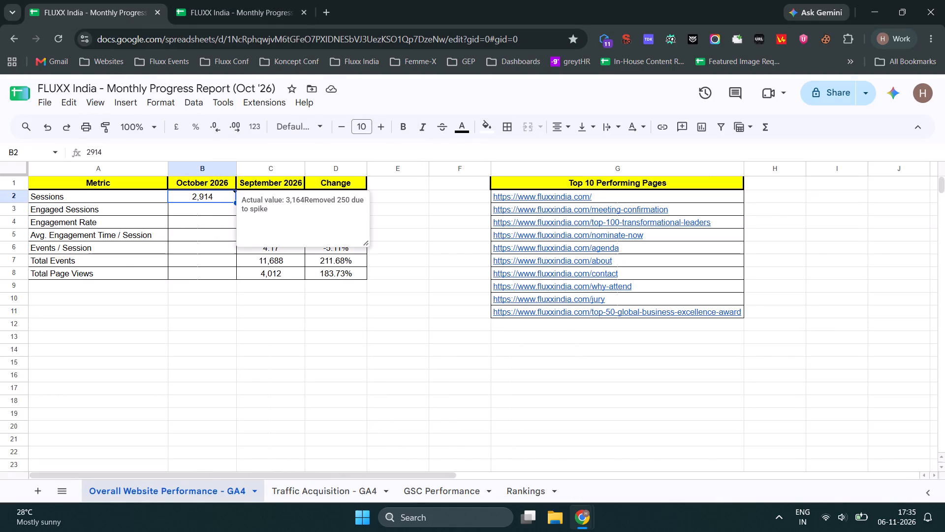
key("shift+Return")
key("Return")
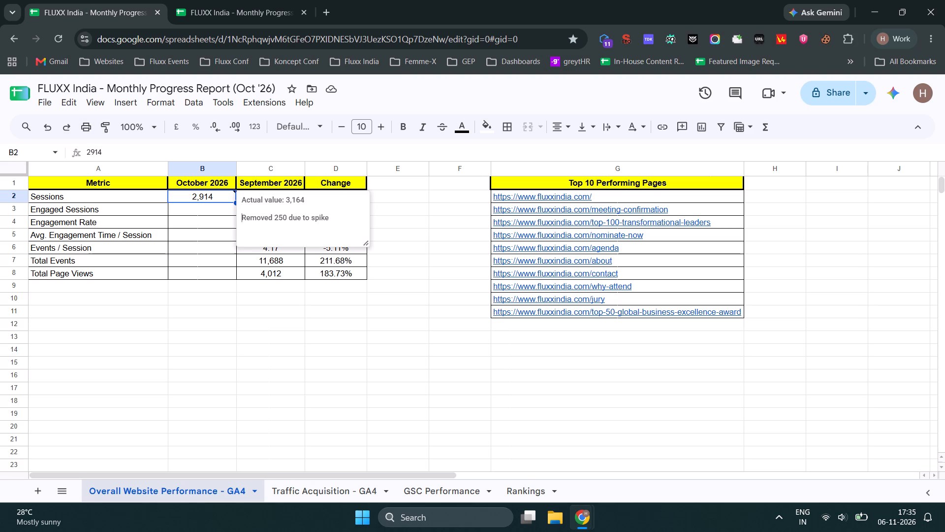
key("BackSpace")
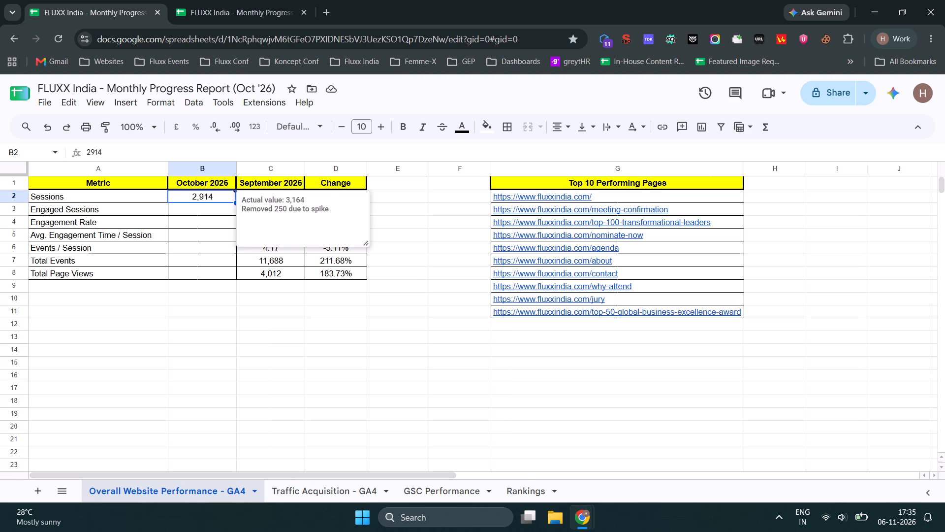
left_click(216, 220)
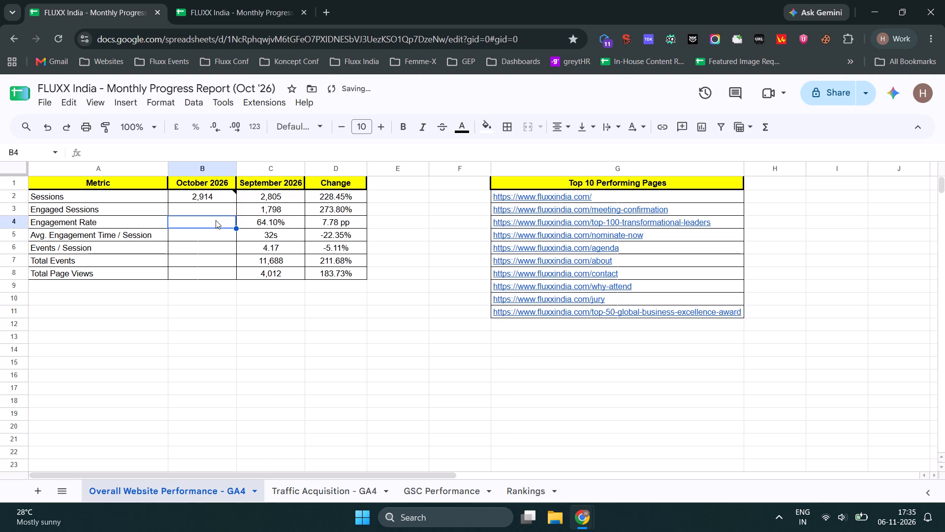
Compare the Analytics totals for users, sessions and engaged sessions with the metric rows of the FLUXX India sheet.
left_click(221, 214)
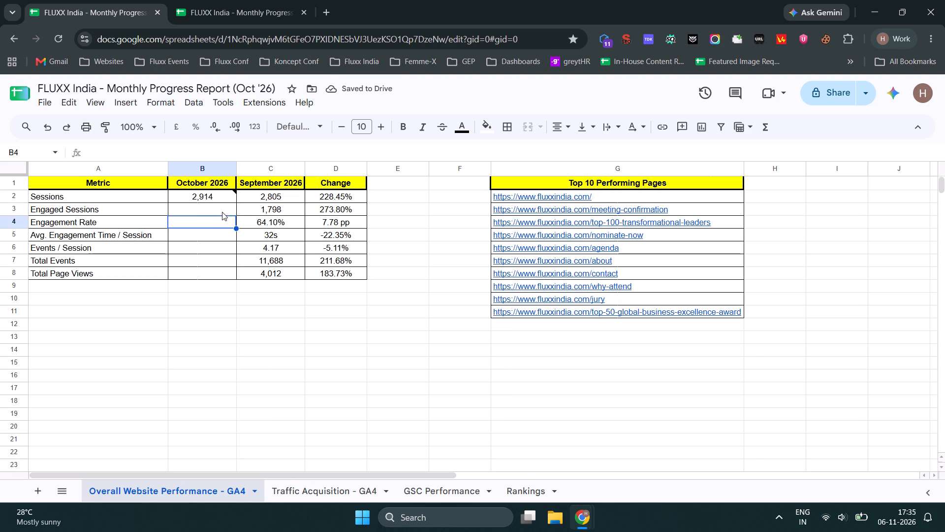
left_click(225, 209)
key("alt+Tab")
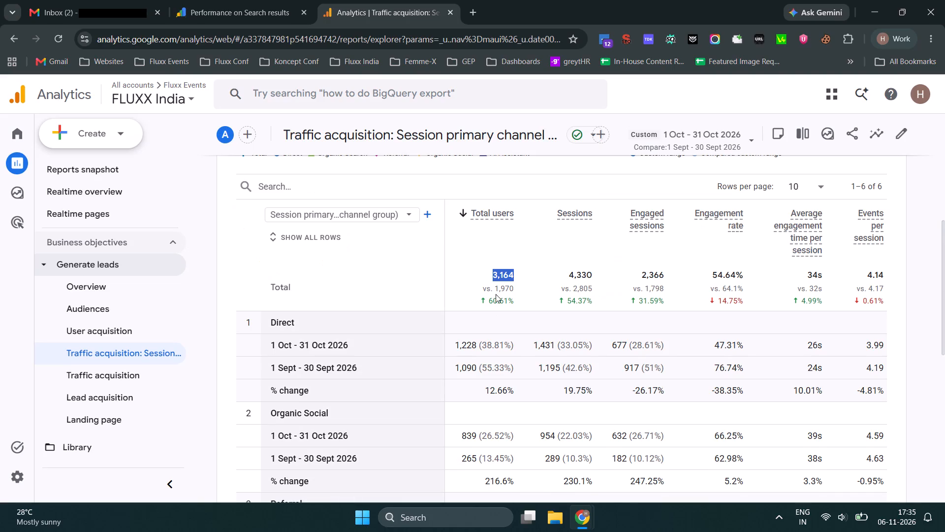
scroll(503, 288, "down", 1)
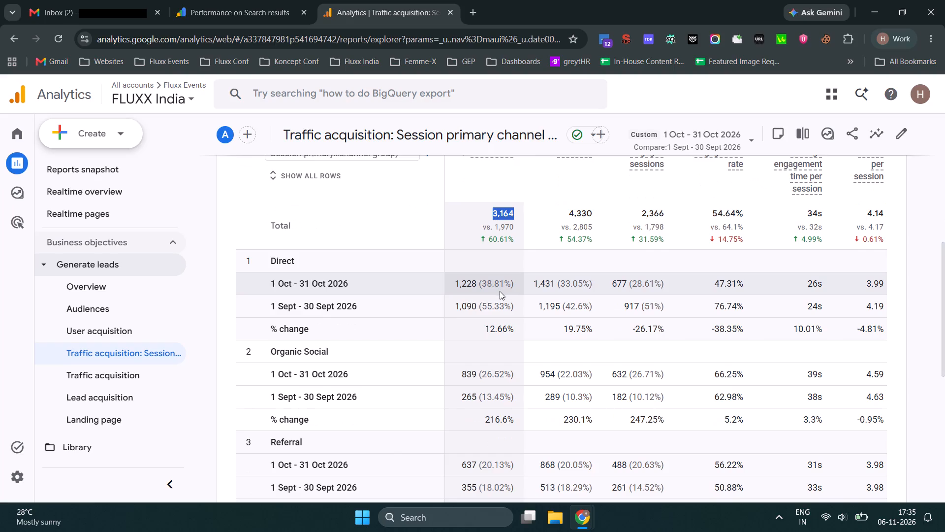
key("alt+Tab")
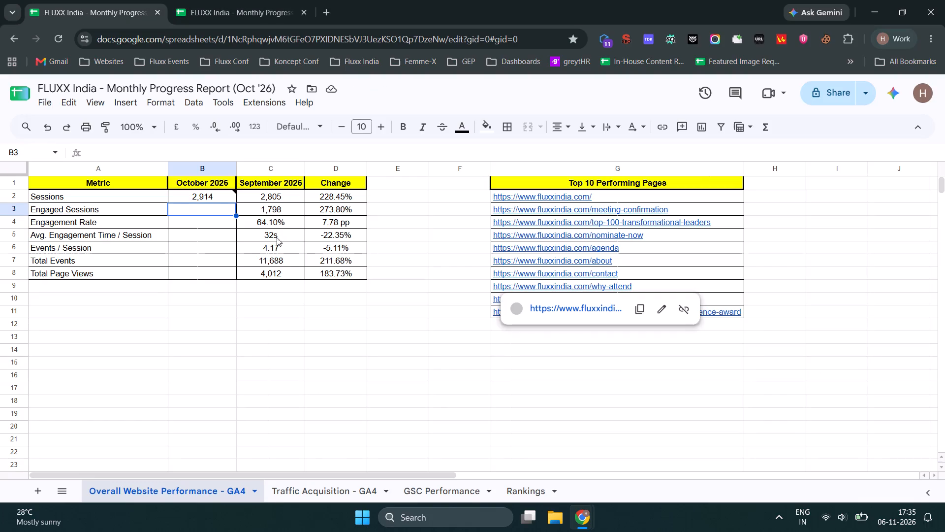
key("alt+Tab")
scroll(568, 273, "up", 2)
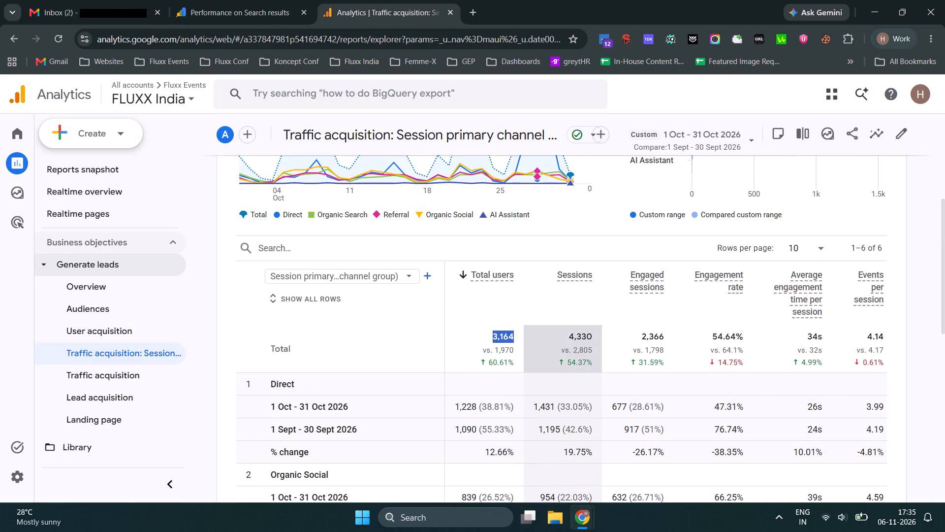
key("alt+Tab")
key("alt+Tab")
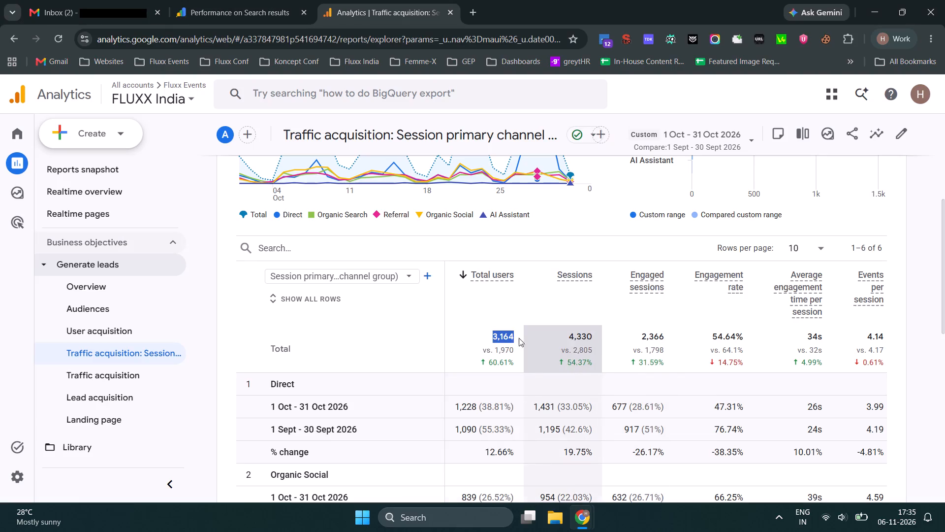
key("alt+Tab")
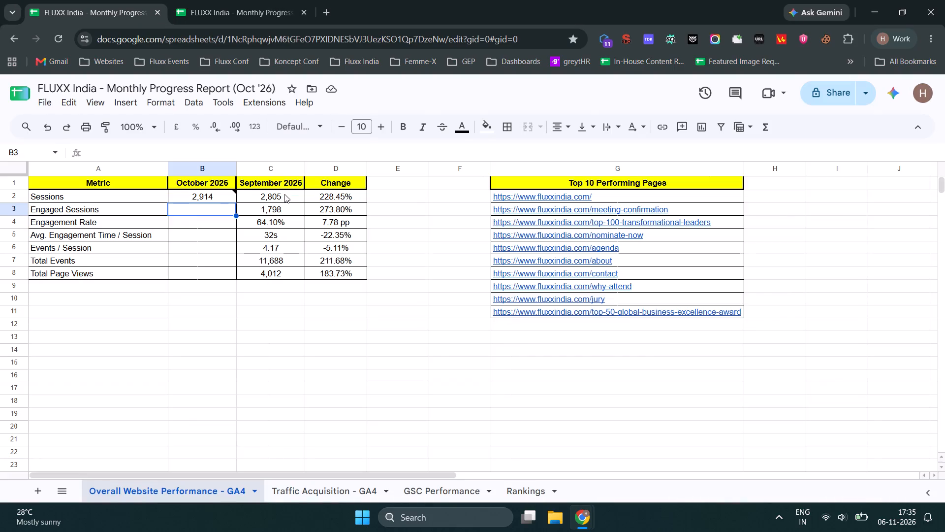
key("alt+Tab")
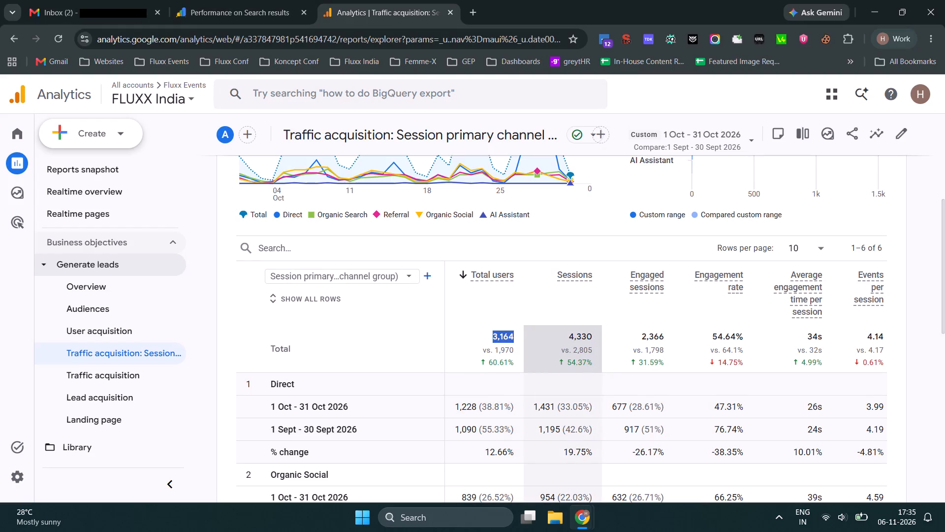
Update the B2 note to "Actual value: 4,330" and "Removed 300 due to spike", copying the Sessions total from Analytics.
triple_click(580, 338)
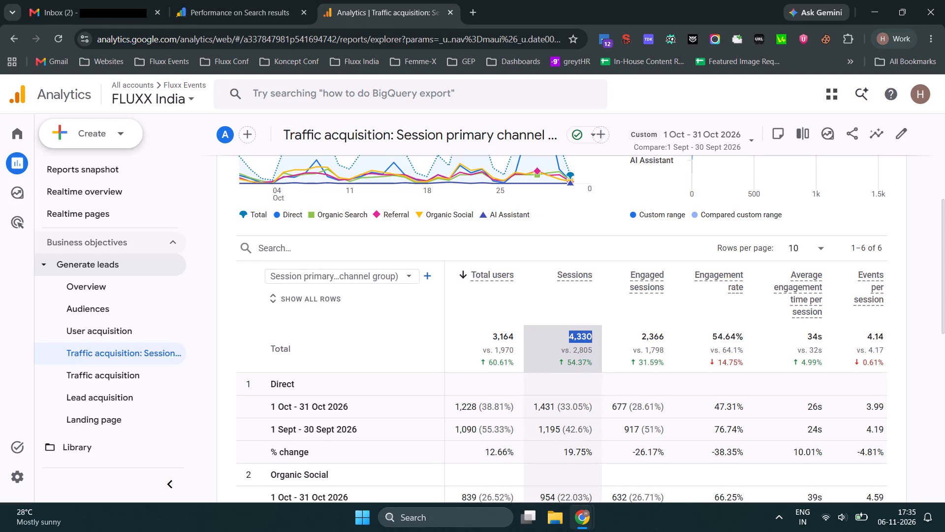
key("ctrl+c")
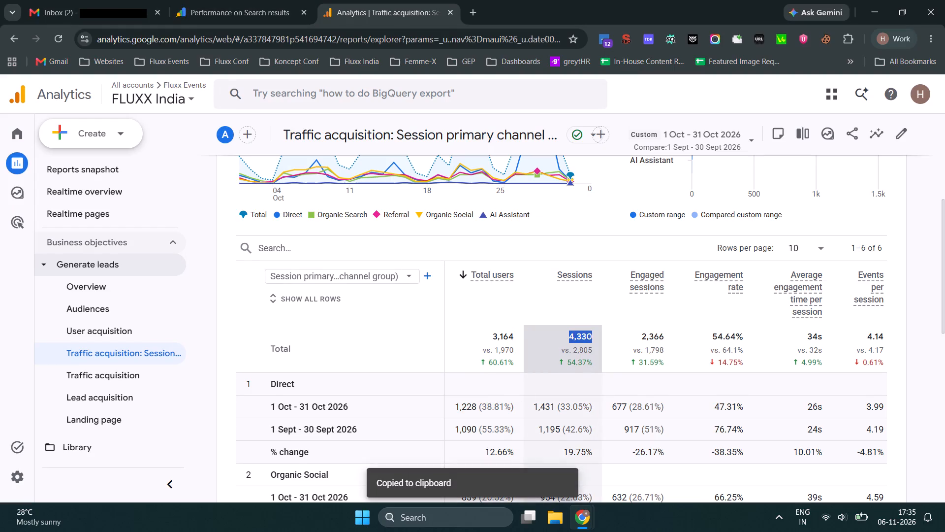
key("alt+Tab")
left_click(209, 197)
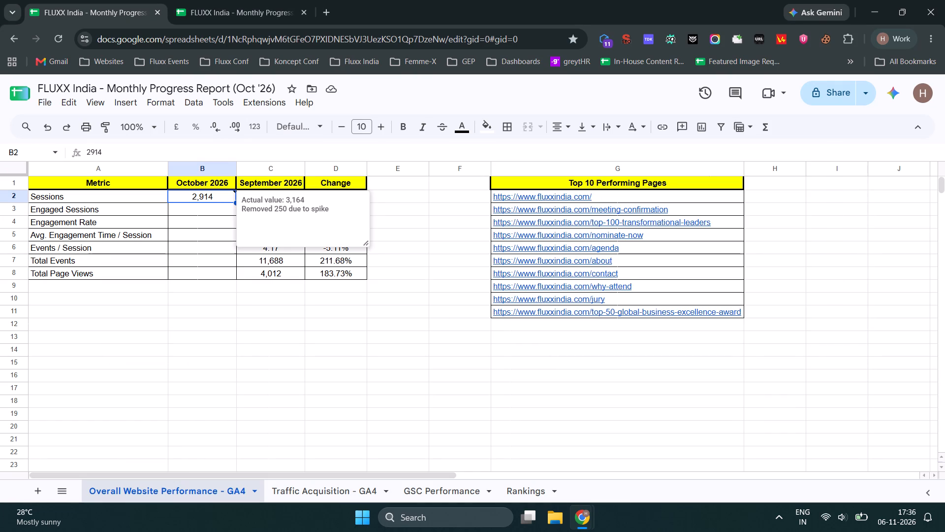
left_click_drag(286, 210, 275, 209)
type("300")
left_click_drag(307, 200, 287, 199)
left_click_drag(287, 199, 286, 199)
key("ctrl+v")
Replace the October 2026 Sessions value in B2 with 4,030.
double_click(207, 194)
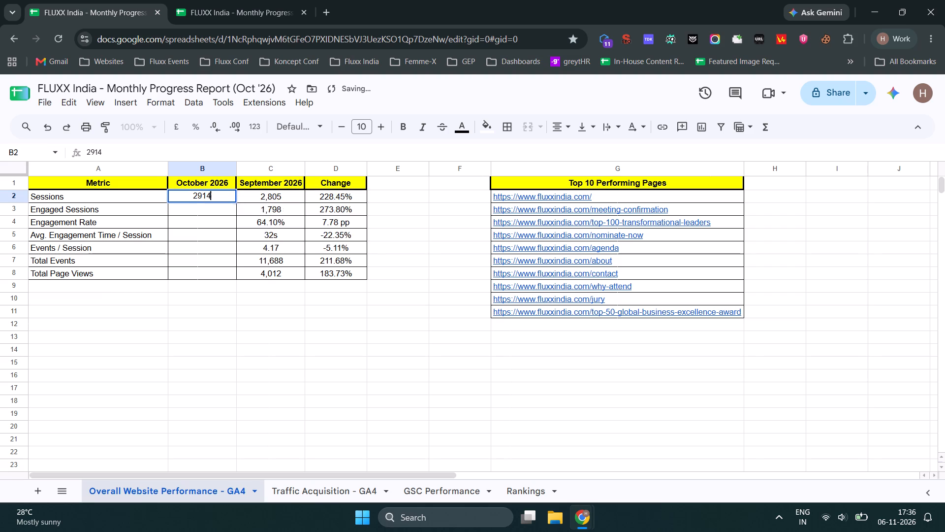
key("BackSpace")
key("BackSpace")
key("BackSpace")
key("BackSpace")
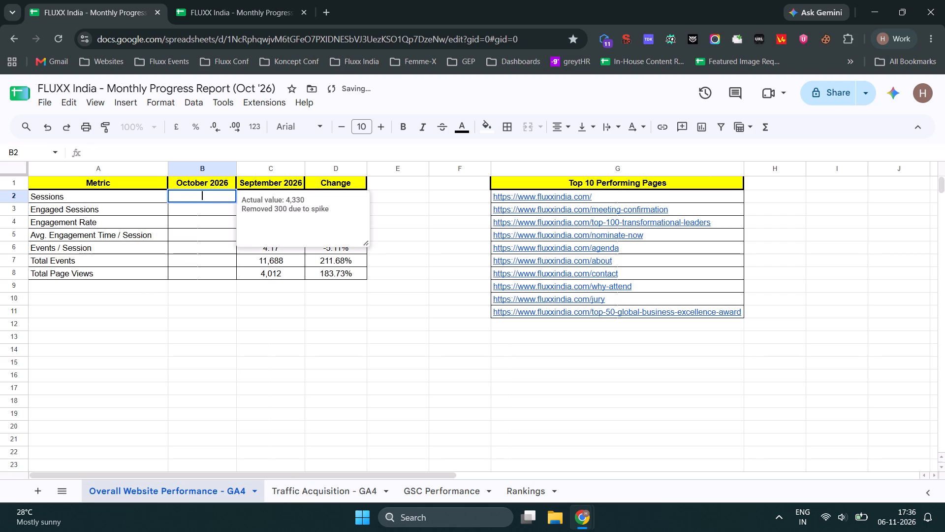
type("4,1")
key("BackSpace")
type("030")
key("Return")
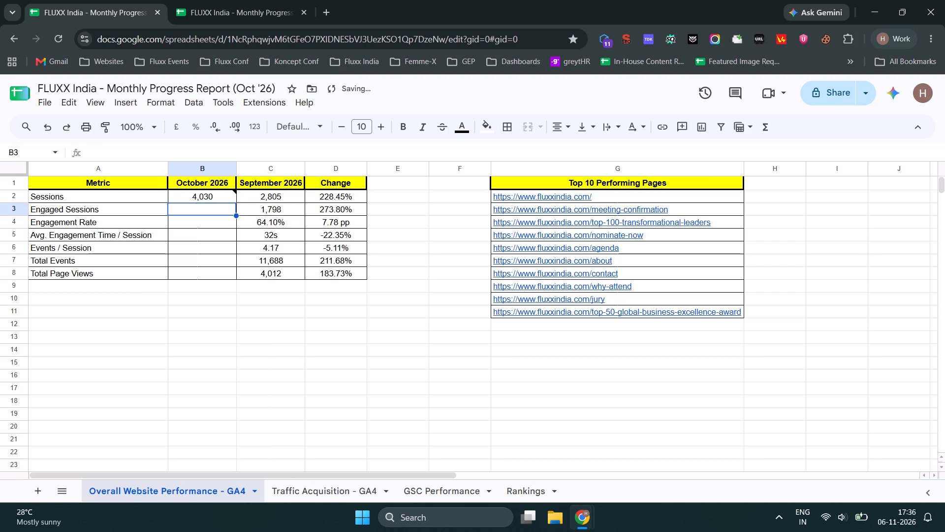
key("Up")
key("Right")
key("Left")
key("Down")
In Analytics, customise the traffic acquisition report's metrics: move Total users below Views and make Sessions the default sort metric.
key("alt+Tab")
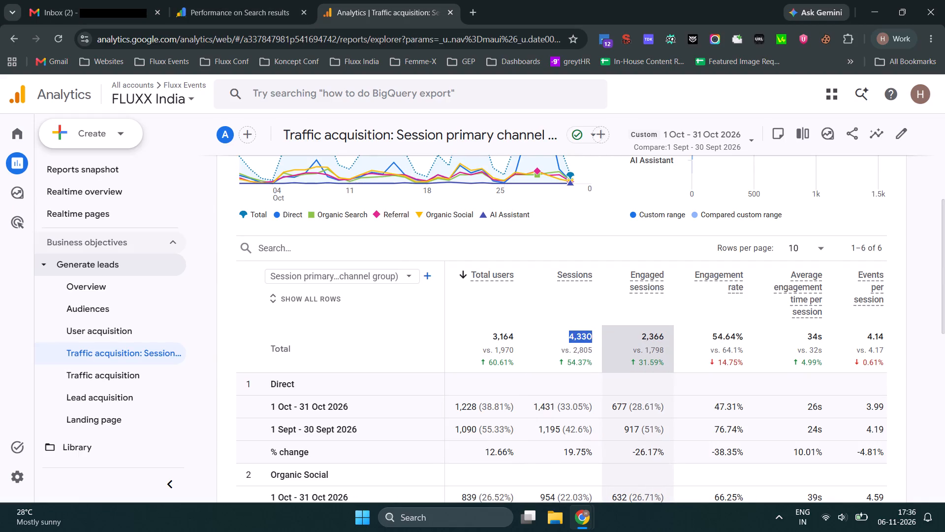
triple_click(659, 333)
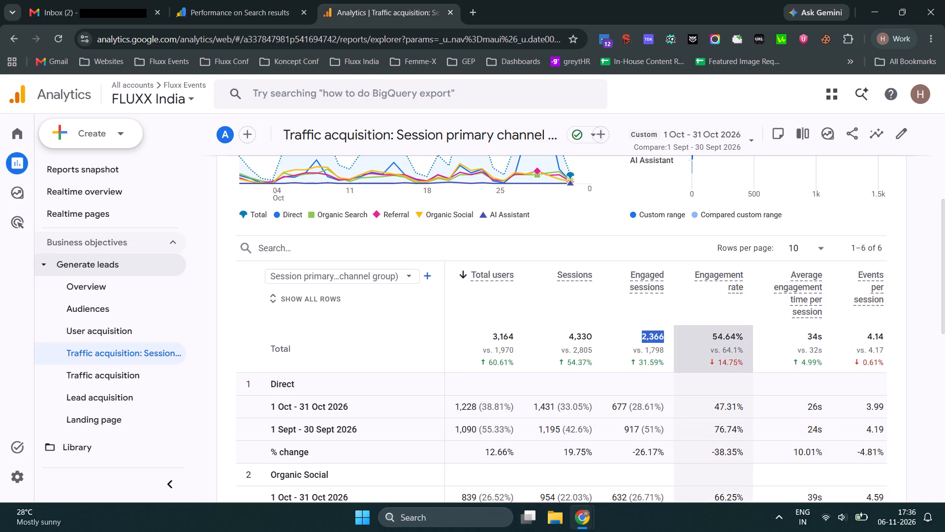
left_click(906, 132)
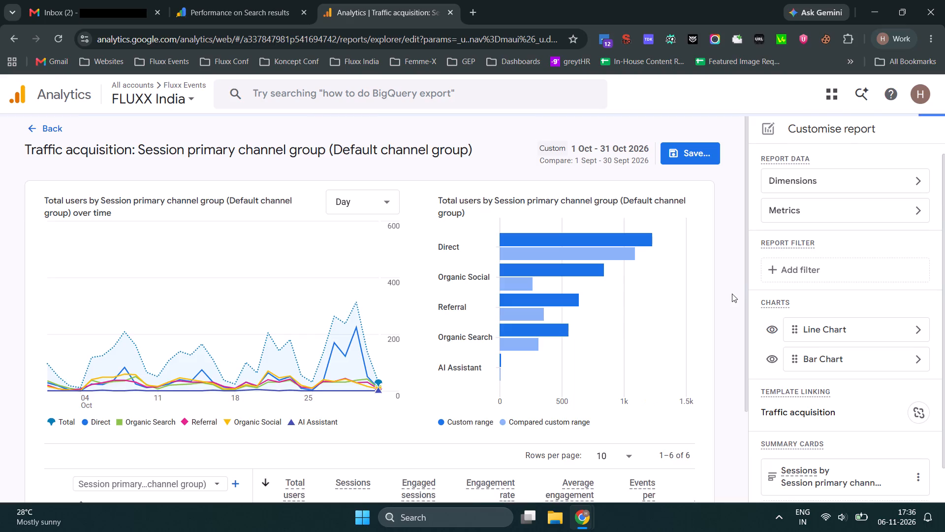
scroll(839, 371, "down", 4)
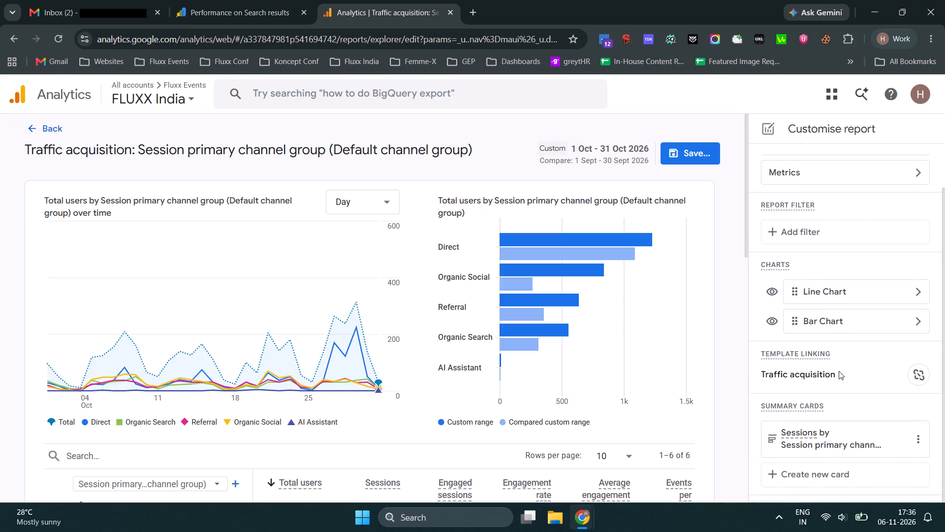
scroll(816, 432, "up", 3)
left_click(834, 174)
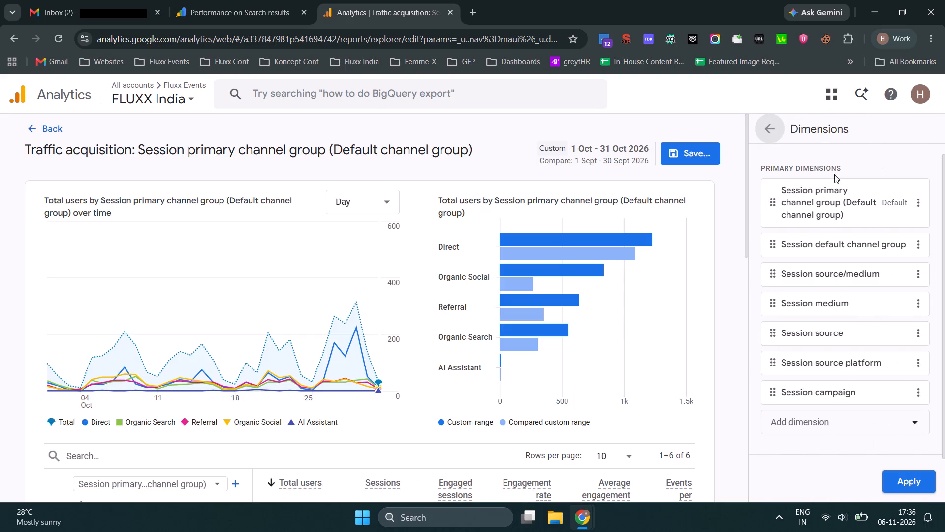
left_click(778, 138)
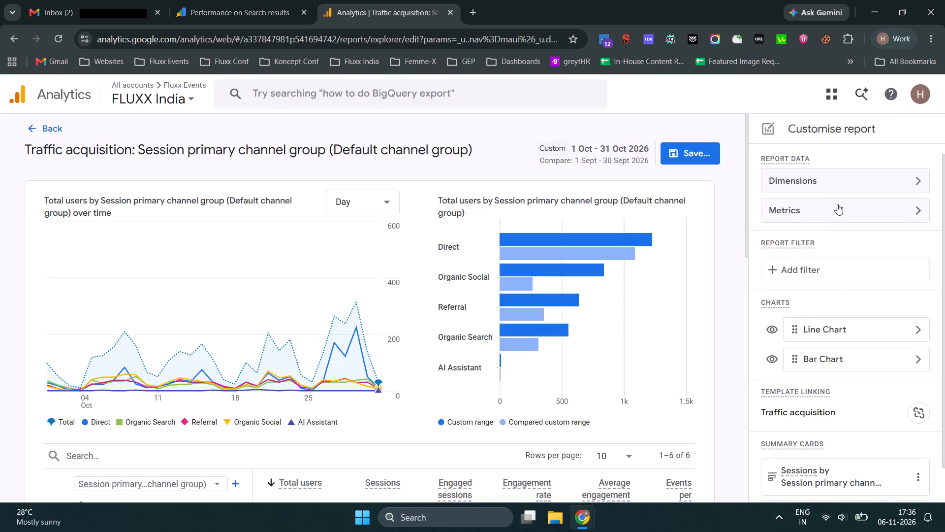
left_click(837, 204)
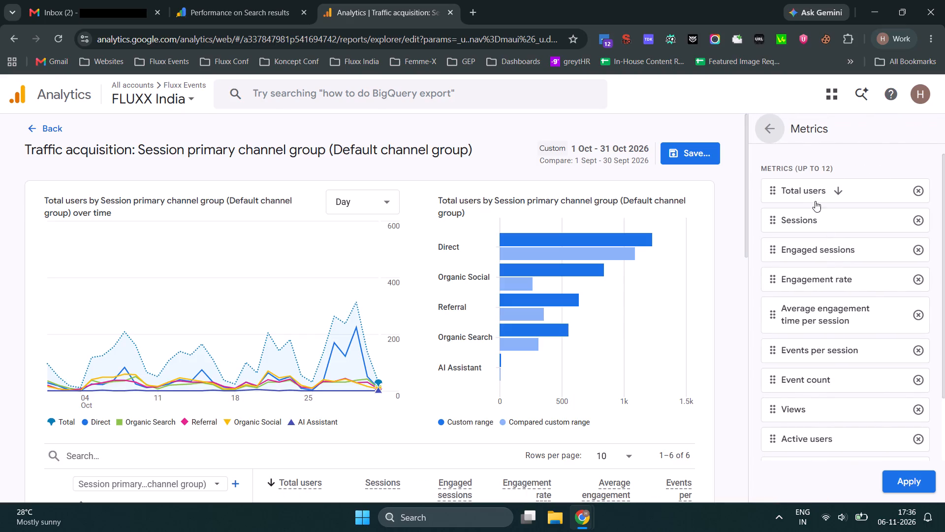
left_click_drag(773, 191, 771, 240)
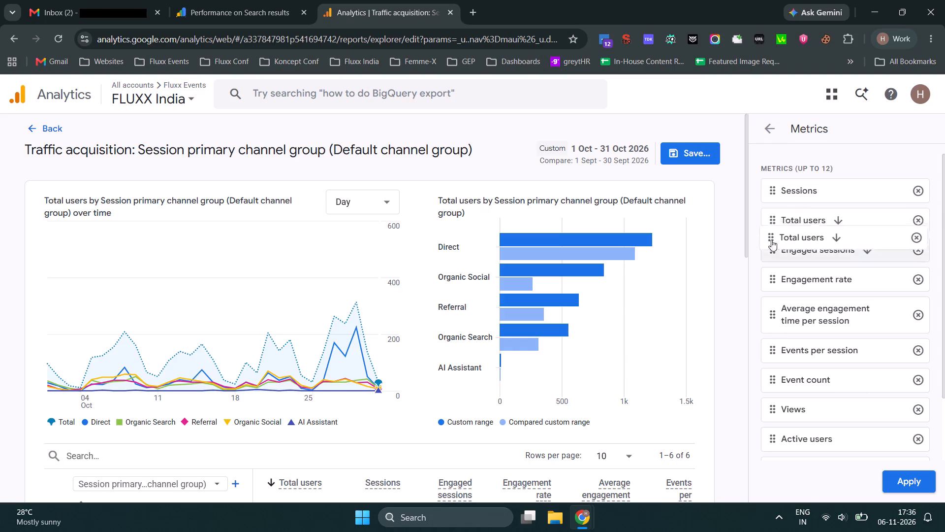
left_click_drag(771, 240, 763, 371)
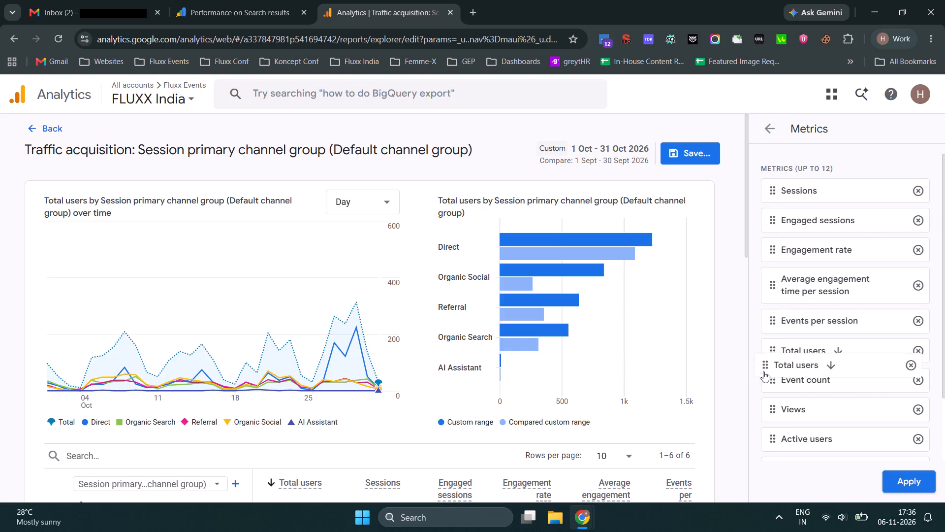
left_click_drag(763, 371, 763, 418)
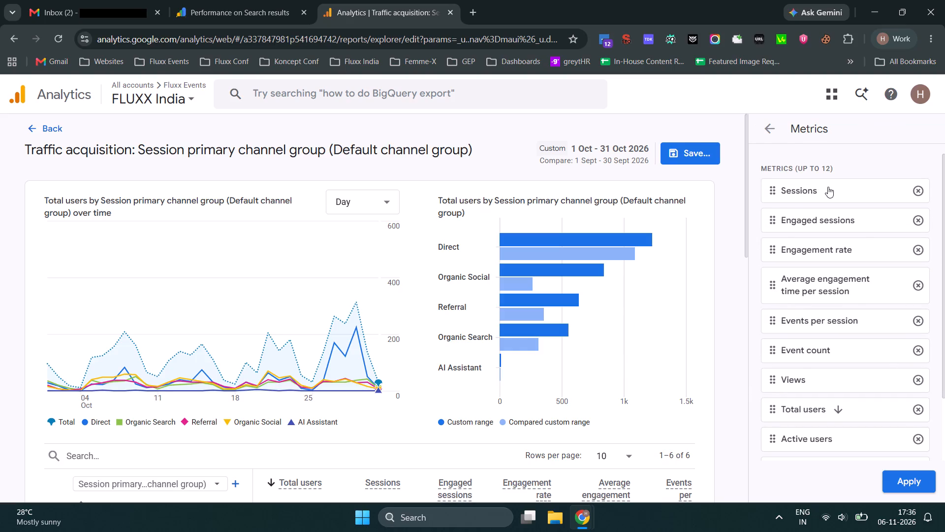
left_click(828, 187)
left_click(912, 479)
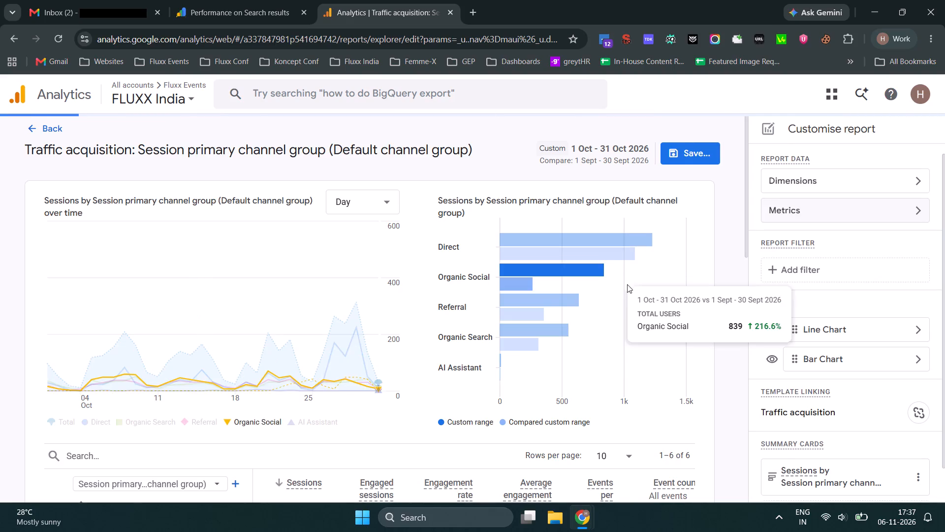
Save the metric changes to the current traffic acquisition report.
scroll(630, 287, "down", 2)
scroll(648, 284, "up", 6)
left_click(695, 155)
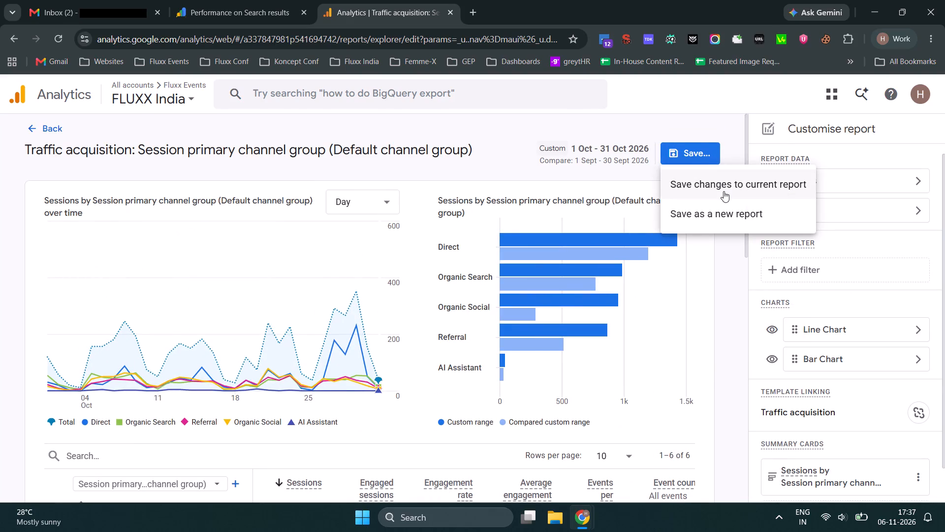
left_click(724, 191)
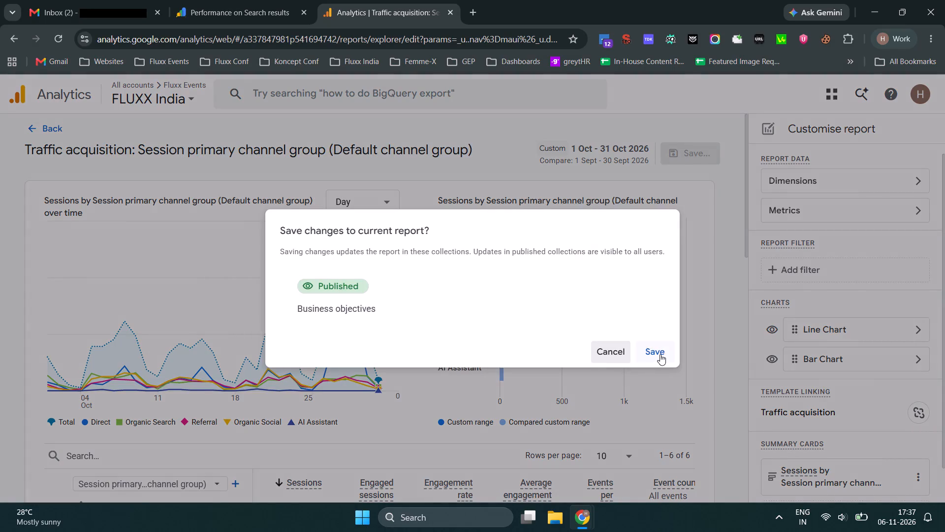
left_click(660, 354)
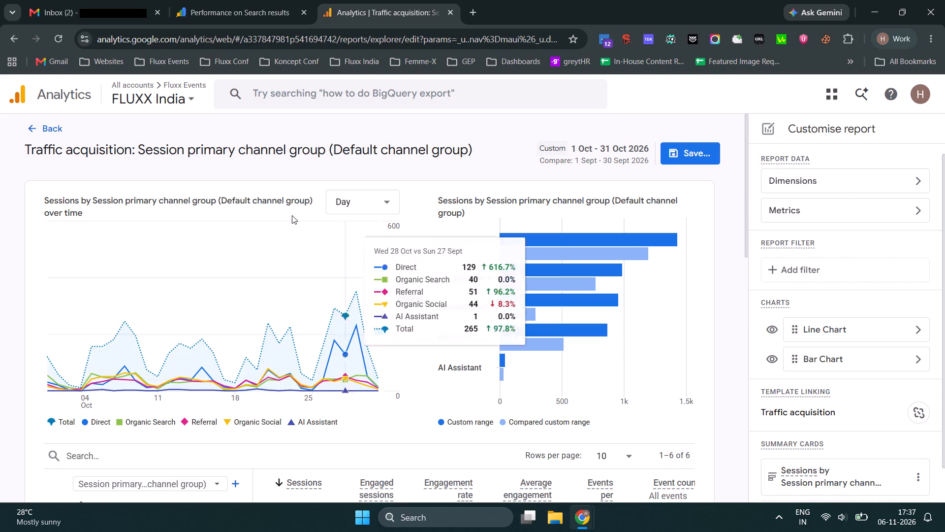
Examine the report's totals and channel rows for October and September against the FLUXX India sheet's metric rows.
scroll(428, 363, "down", 7)
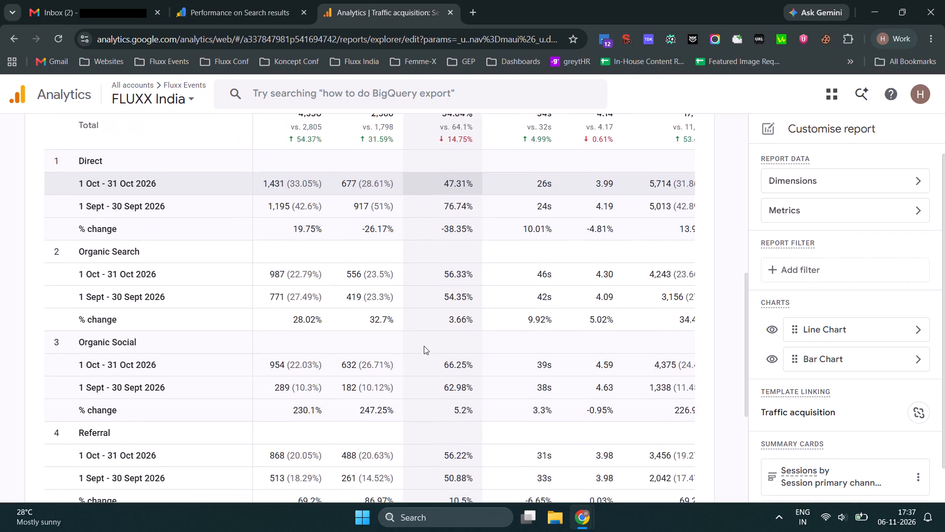
scroll(424, 346, "down", 2)
scroll(424, 346, "up", 4)
scroll(426, 344, "down", 10)
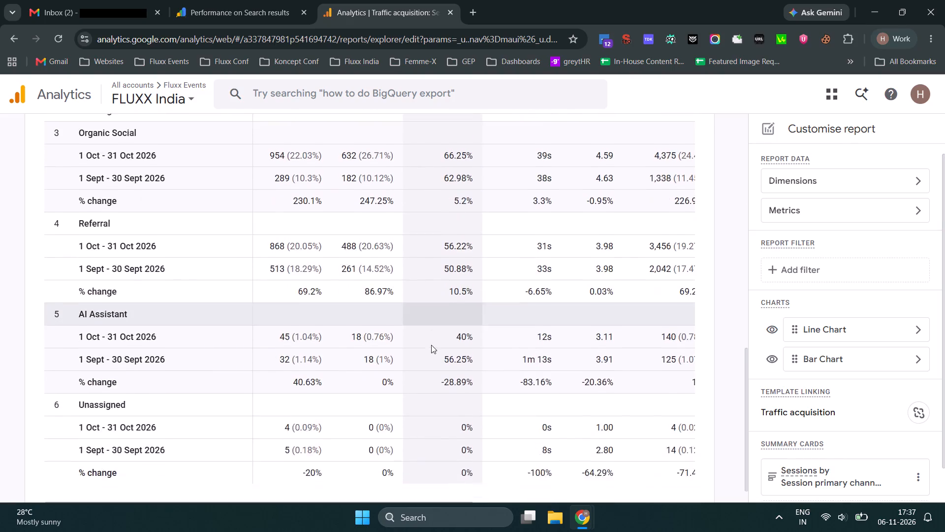
scroll(431, 345, "up", 11)
scroll(430, 346, "down", 5)
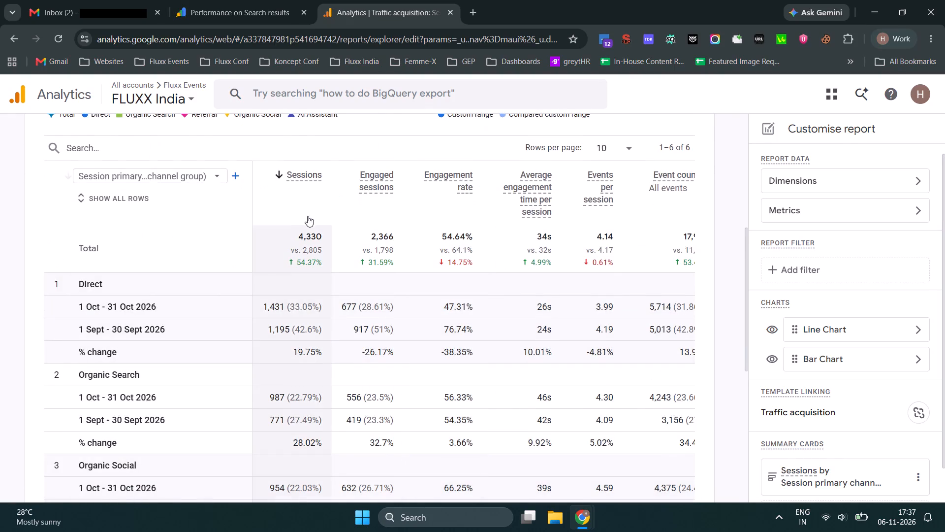
key("alt+Tab")
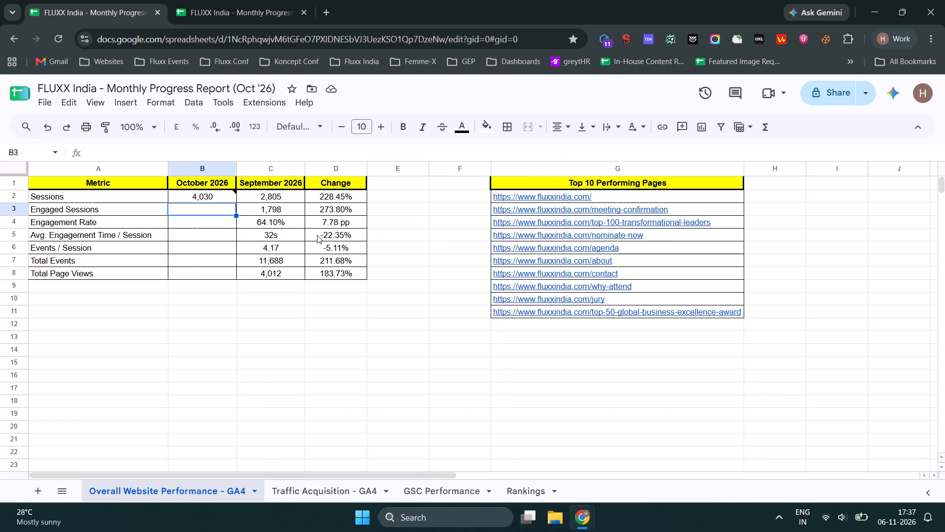
key("alt+Tab")
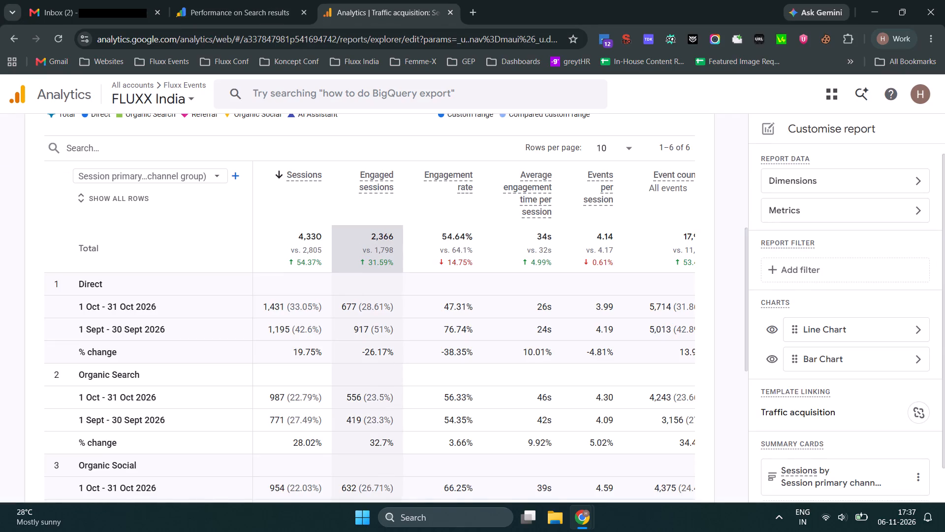
Copy the Engaged sessions total, 2,366, from Analytics into the October 2026 Engaged Sessions cell B3 as plain text.
triple_click(374, 238)
key("ctrl+c")
key("ctrl+c")
key("alt+Tab")
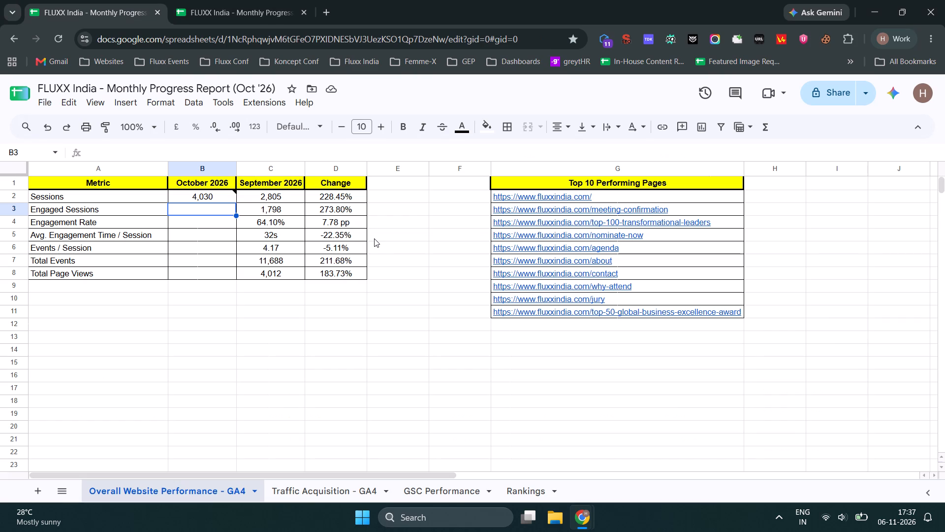
key("ctrl+shift+v")
key("Down")
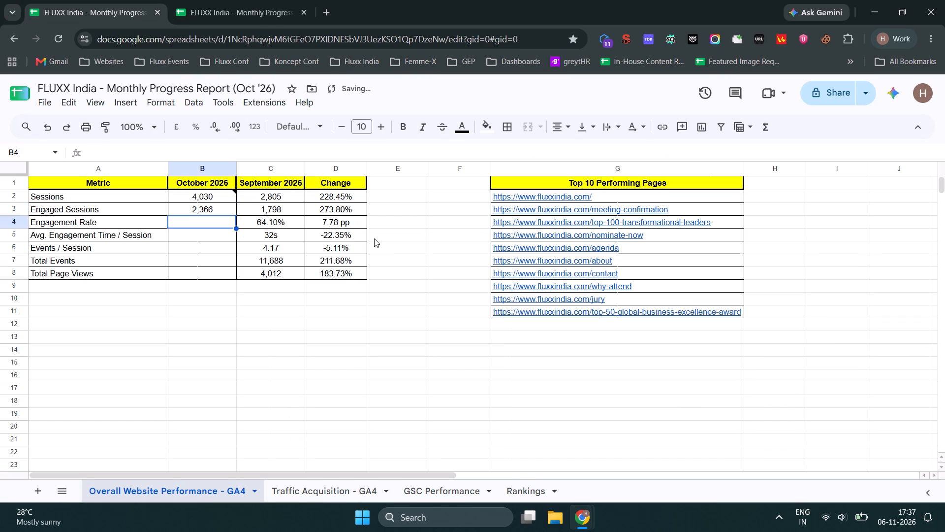
Copy the Engaged sessions change, 31.59%, from Analytics into the Change column cell D3 as plain text.
left_click(340, 197)
key("alt+Tab")
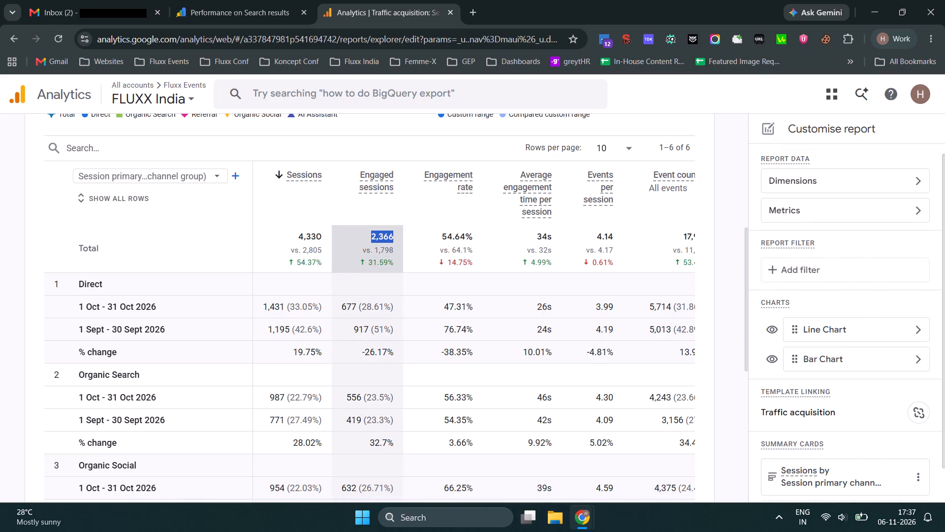
left_click_drag(370, 262, 396, 261)
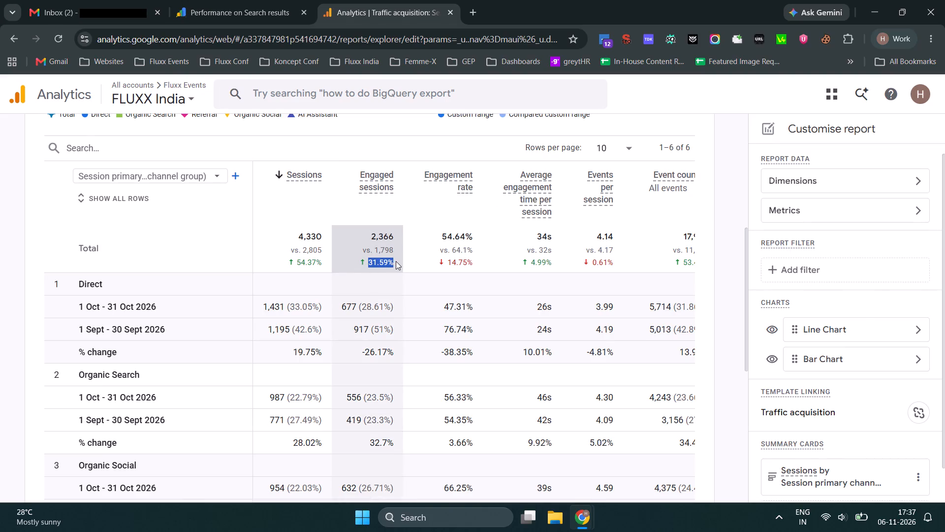
key("ctrl+c")
key("alt+Tab")
left_click(344, 213)
key("ctrl+shift+v")
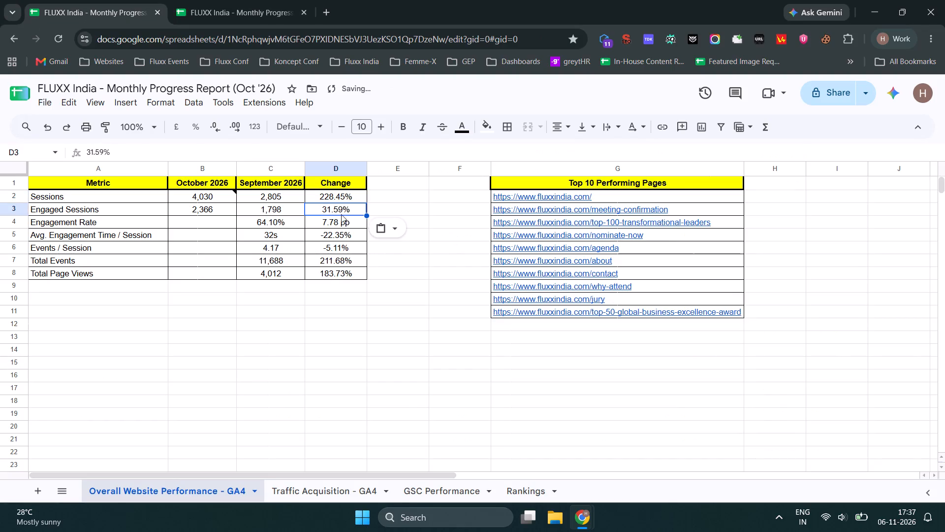
Copy the Engagement rate total, 54.64%, from Analytics into the October 2026 Engagement Rate cell B4 as plain text.
left_click(223, 221)
key("alt+Tab")
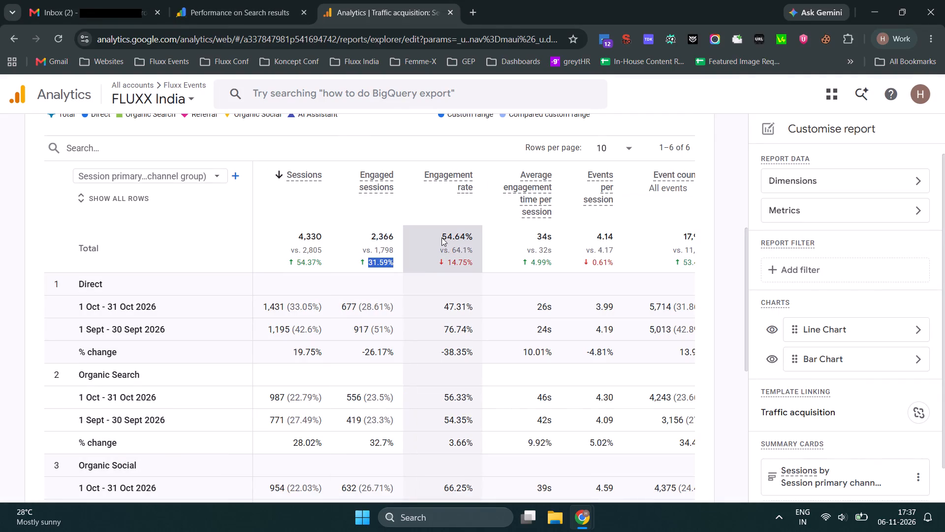
triple_click(442, 238)
key("ctrl+c")
key("alt+Tab")
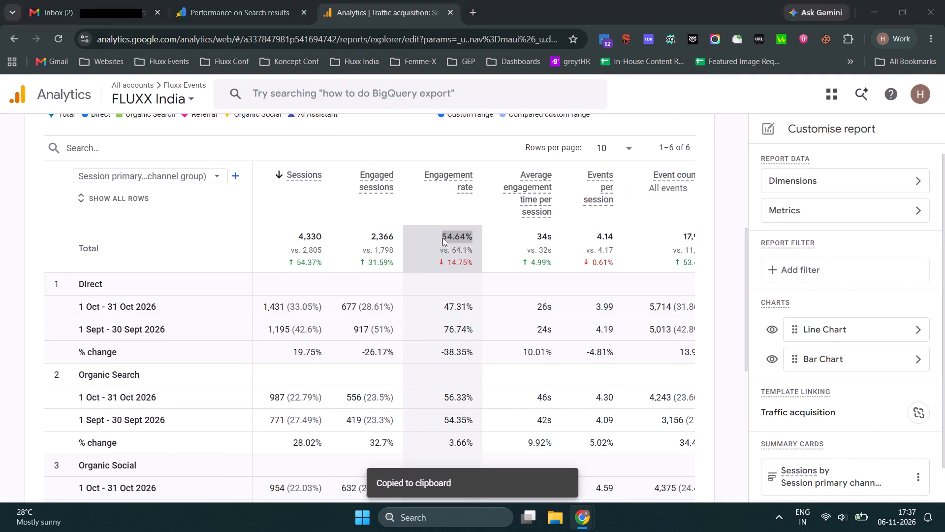
key("ctrl+shift+v")
Make the Engagement Rate change cell D4 bold in the FLUXX India sheet.
left_click(344, 224)
key("alt+Tab")
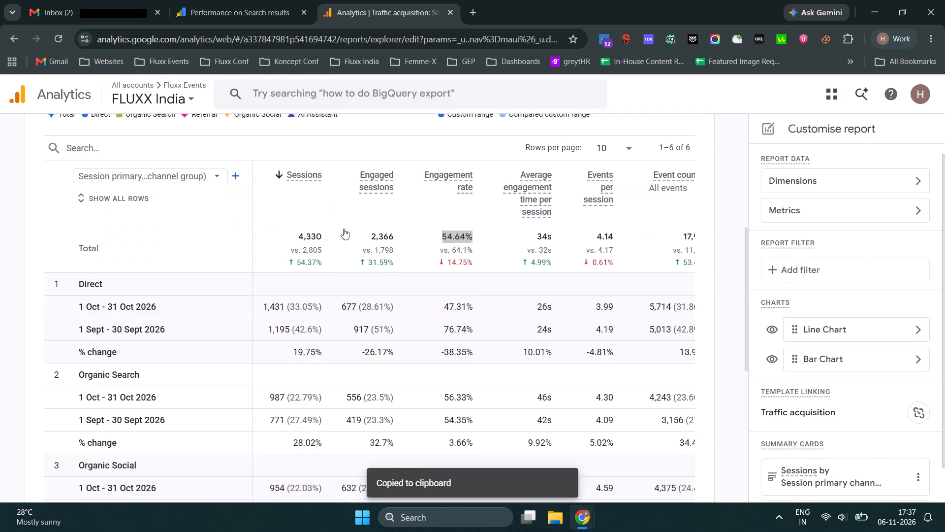
key("alt+Tab")
key("ctrl+b")
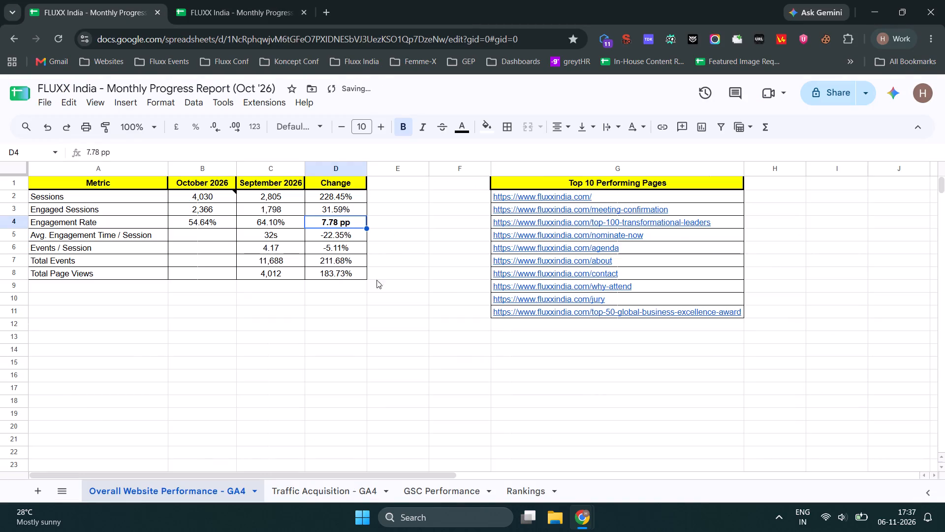
Copy the Average engagement time per session total, 34s, from Analytics into the October 2026 cell B5 as plain text.
left_click(220, 237)
key("alt+Tab")
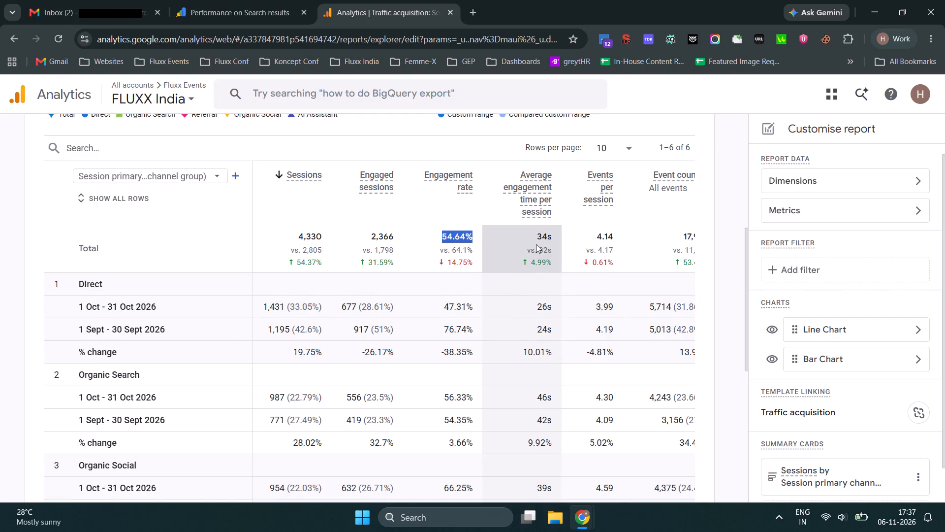
double_click(544, 240)
key("ctrl+c")
key("alt+Tab")
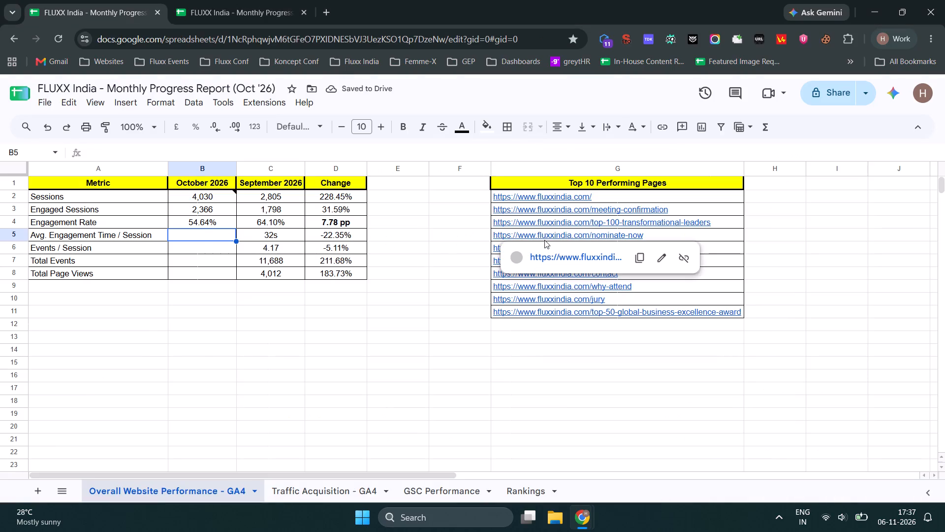
key("ctrl+shift+v")
Copy the Average engagement time per session change, 4.99%, from Analytics into the Change column cell D5 as plain text.
left_click(332, 233)
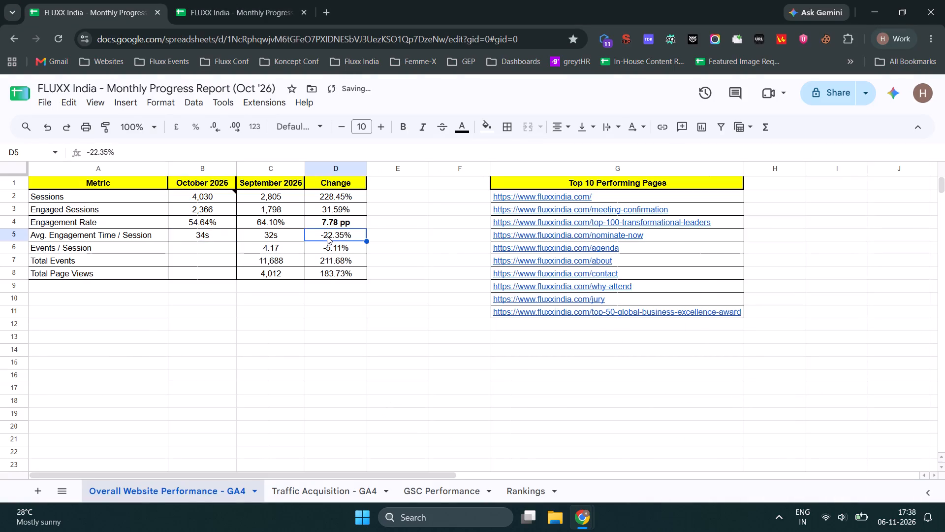
key("alt+Tab")
triple_click(536, 264)
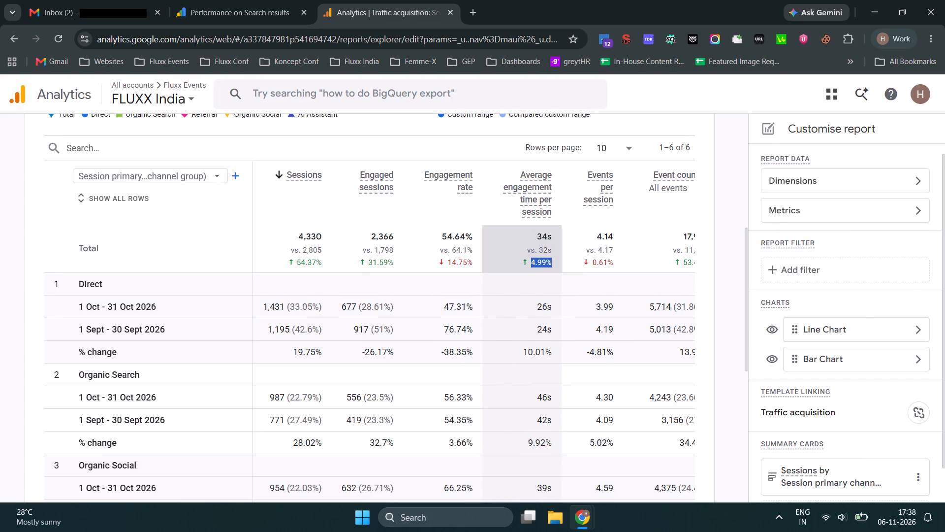
key("ctrl+c")
key("alt+Tab")
key("ctrl+shift+v")
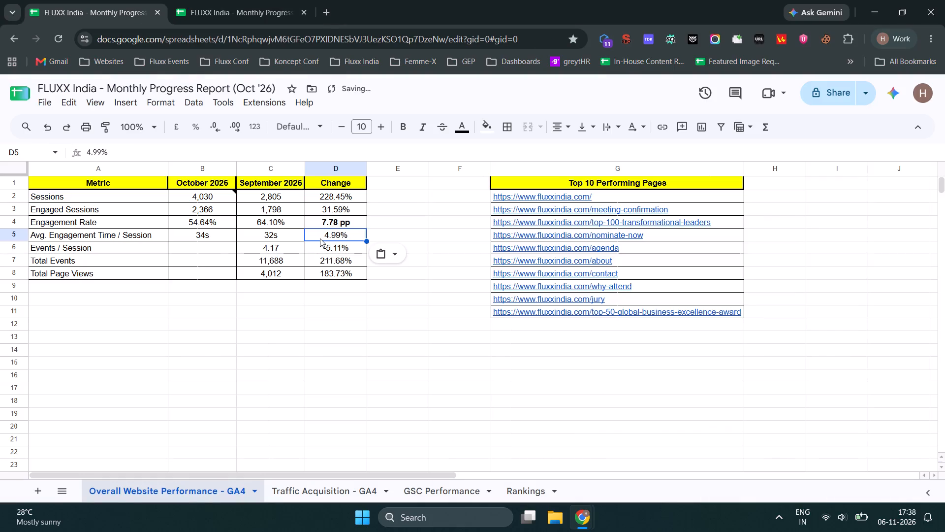
Copy the Events per session total, 4.14, from Analytics into the October 2026 Events / Session cell B6 as plain text.
left_click(219, 246)
key("alt+Tab")
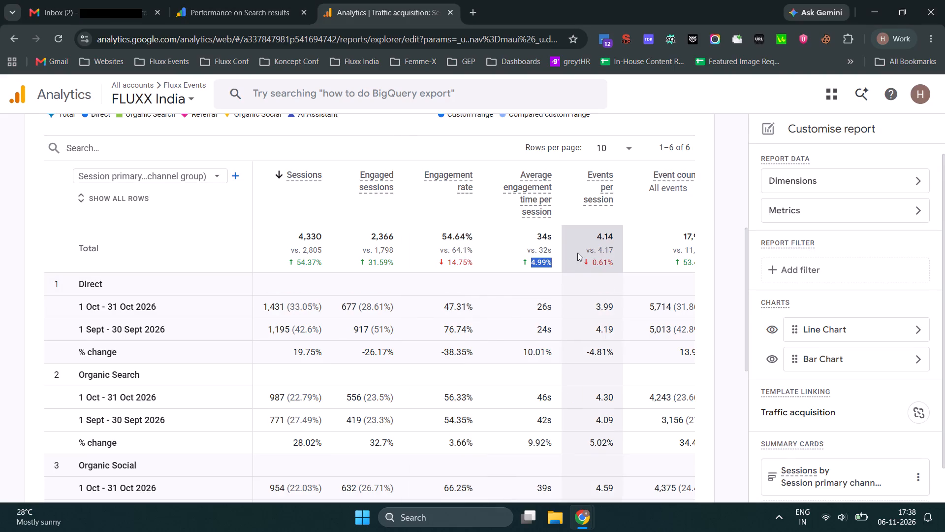
double_click(609, 234)
key("ctrl+c")
key("alt+Tab")
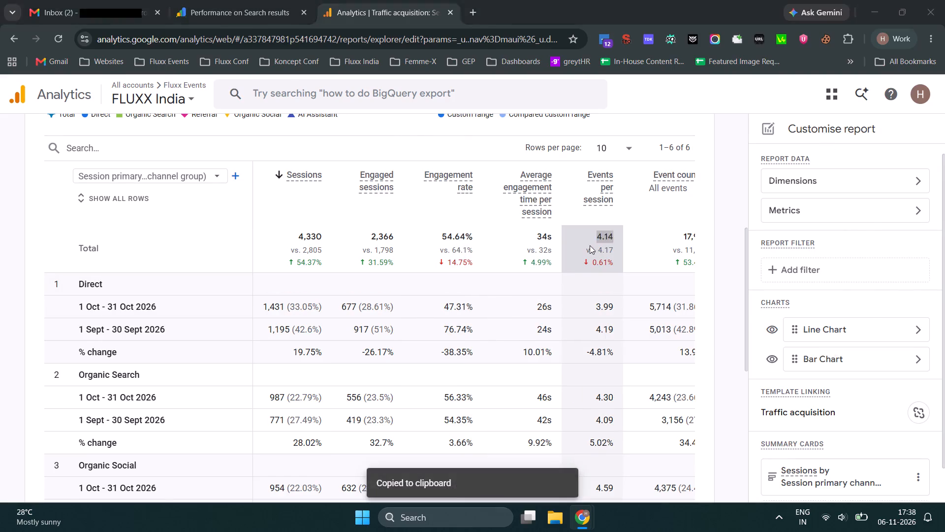
key("ctrl+shift+v")
Set the Events / Session change cell D6 to -0.61%, pasting the Analytics figure after the existing minus sign.
left_click(341, 248)
key("alt+Tab")
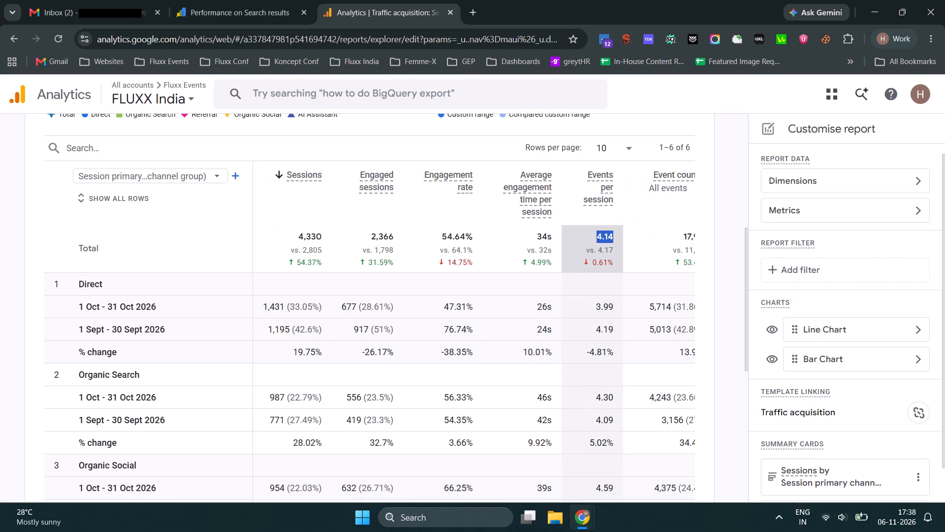
triple_click(607, 263)
key("ctrl+c")
key("alt+Tab")
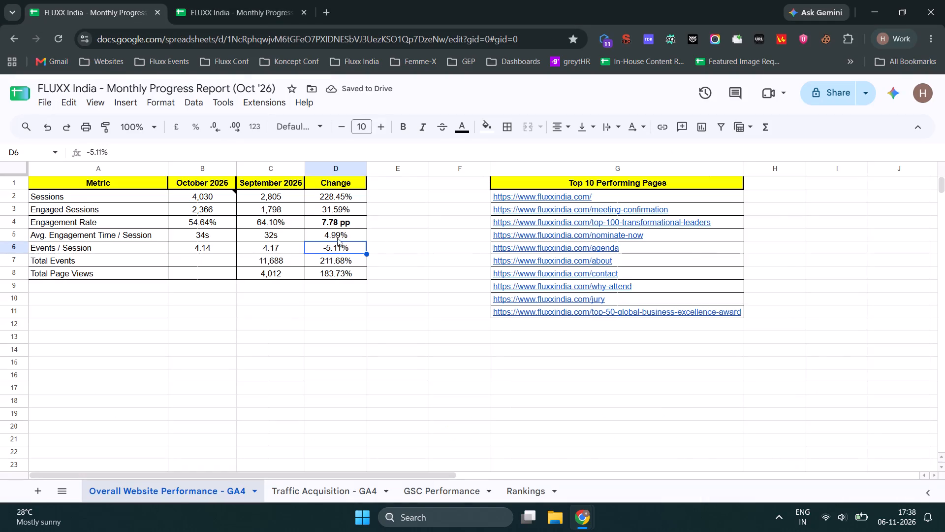
double_click(354, 246)
key("ctrl+shift+Left")
key("ctrl+shift+Left")
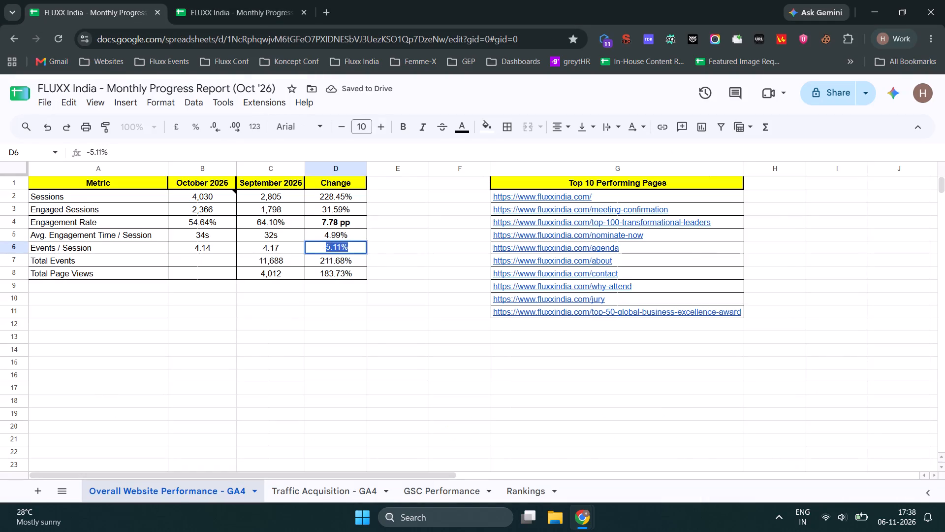
key("ctrl+shift+v")
key("Return")
Copy the Event count total, 17,932, from Analytics into the October 2026 Total Events cell B7 as plain text.
key("alt+Tab")
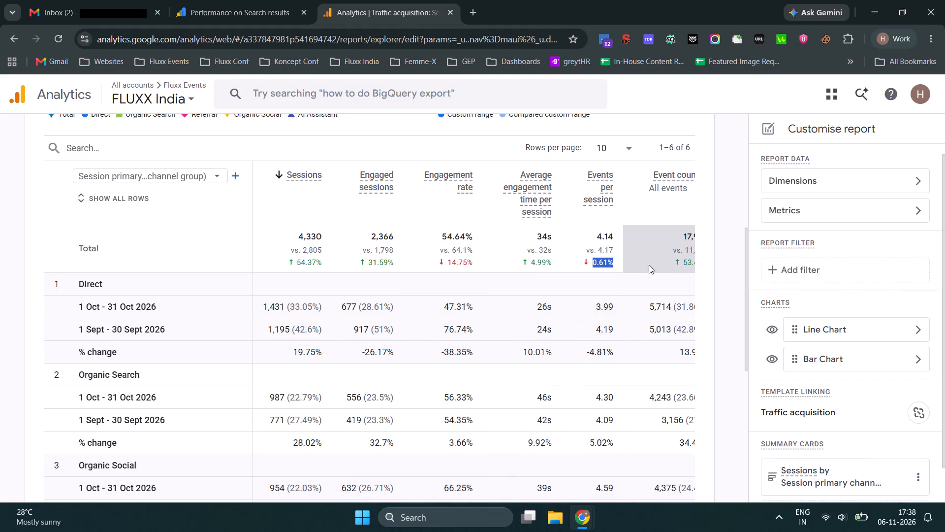
scroll(715, 292, "down", 10)
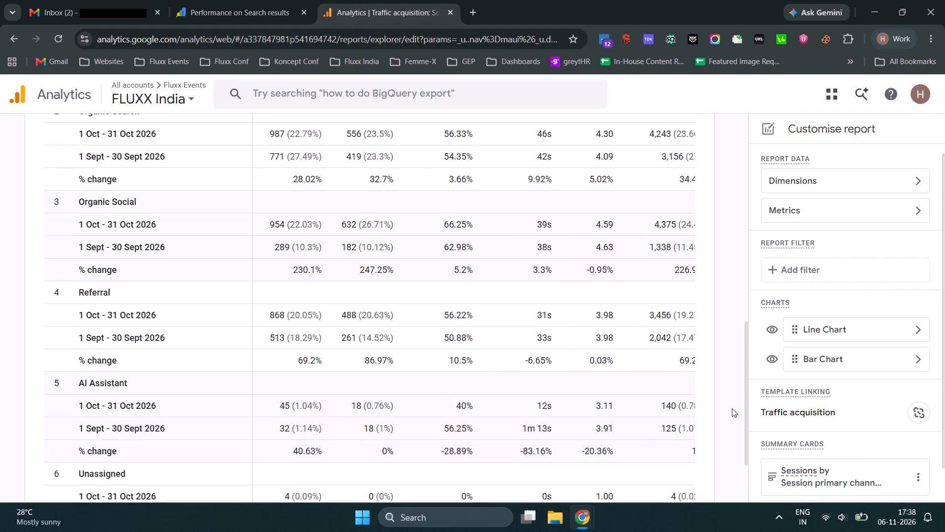
scroll(644, 474, "down", 3)
left_click_drag(454, 480, 700, 462)
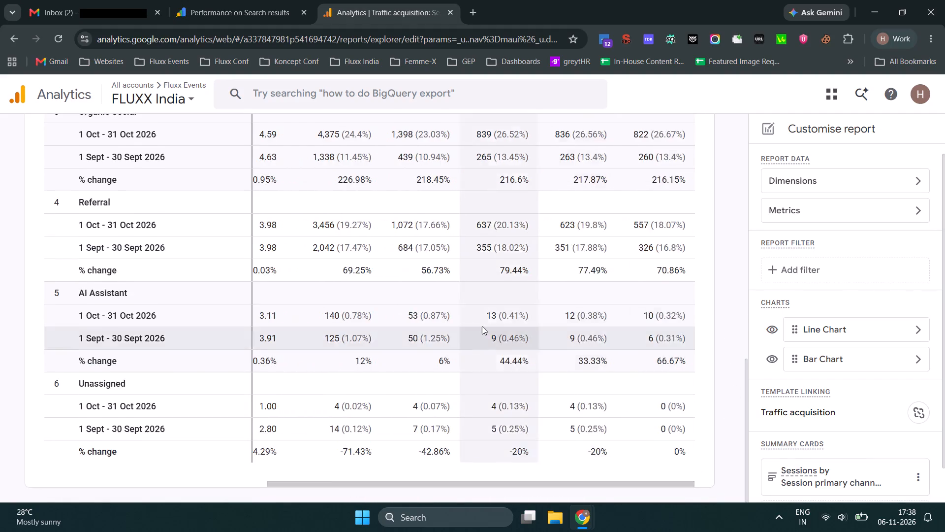
scroll(475, 330, "up", 5)
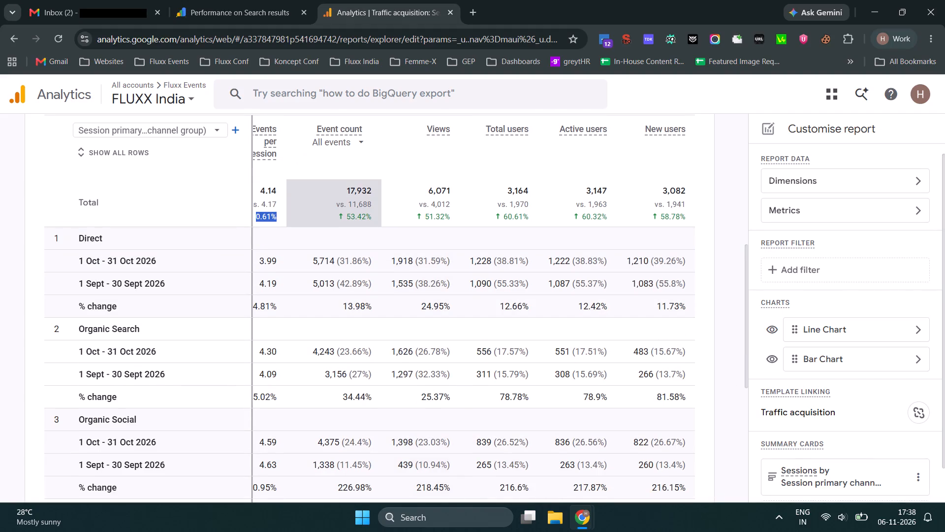
double_click(362, 187)
key("ctrl+c")
key("alt+Tab")
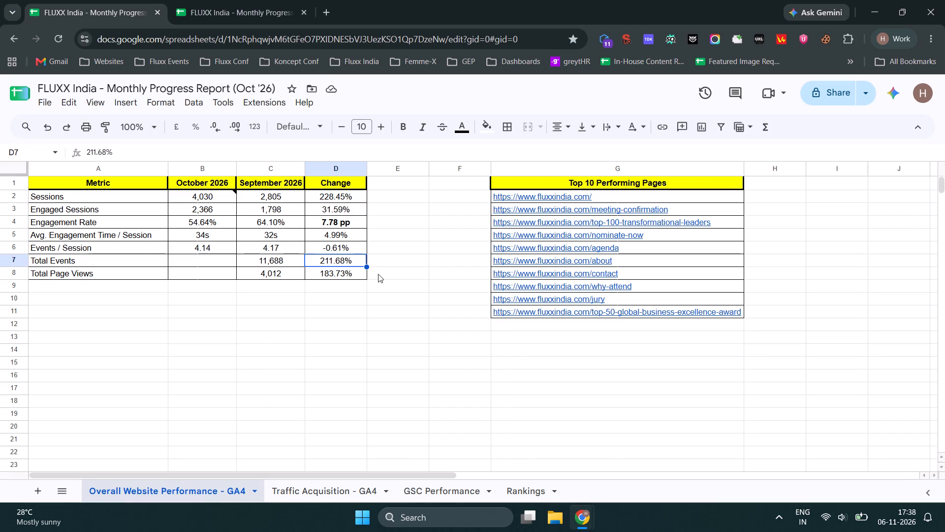
left_click(222, 261)
key("ctrl+shift+v")
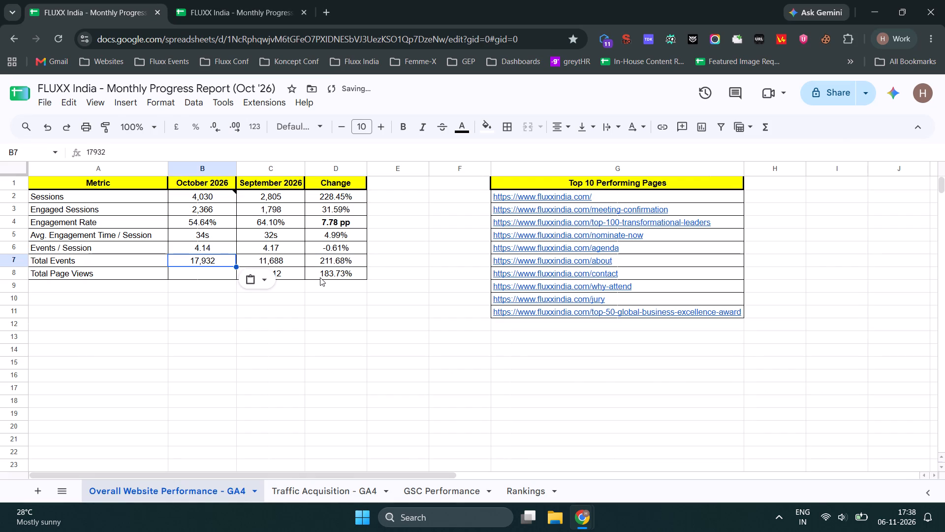
Copy the Event count change, 53.42%, from Analytics into the Total Events change cell D7 as plain text.
key("alt+Tab")
double_click(361, 216)
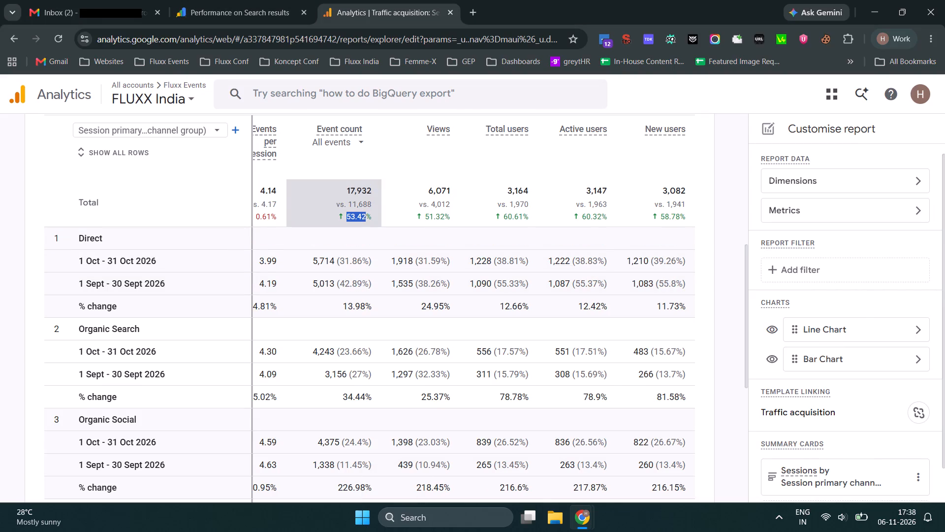
double_click(361, 216)
left_click(361, 216, "ctrl")
key("ctrl+c")
key("alt+Tab")
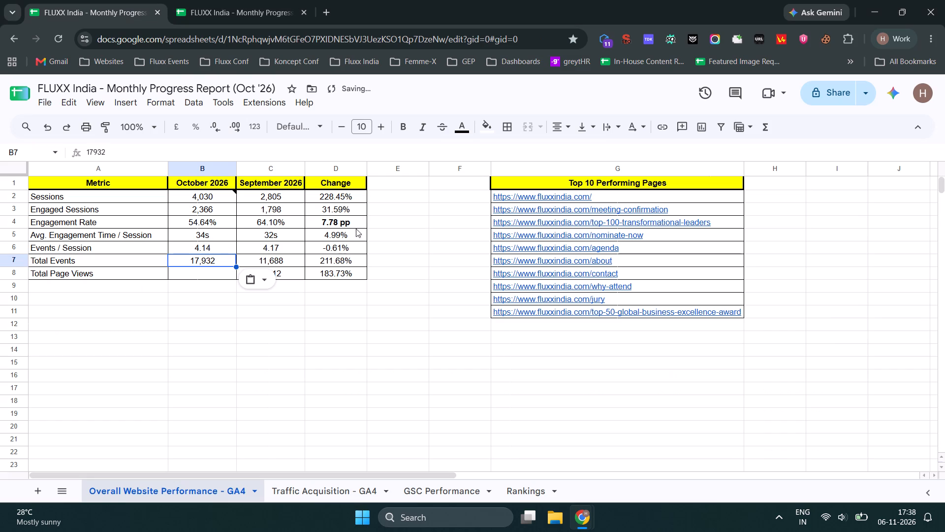
left_click(331, 262)
key("ctrl+shift+v")
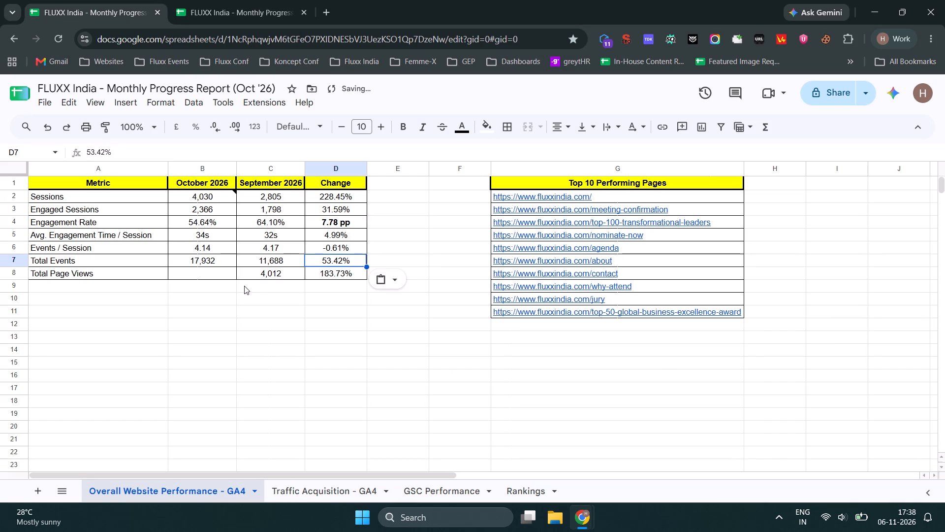
Copy the Views total, 6,071, from Analytics into the October 2026 Total Page Views cell B8 as plain text.
left_click(228, 274)
key("alt+Tab")
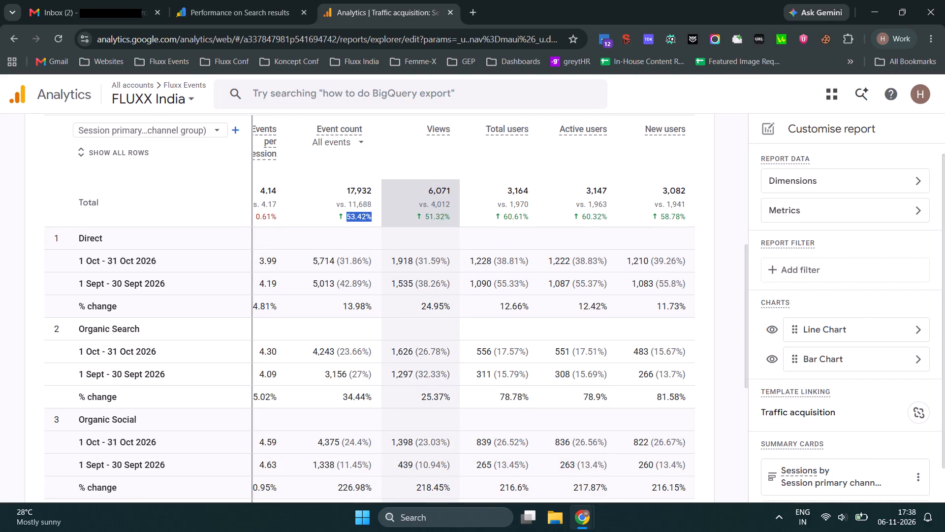
double_click(441, 193)
key("ctrl+c")
key("alt+Tab")
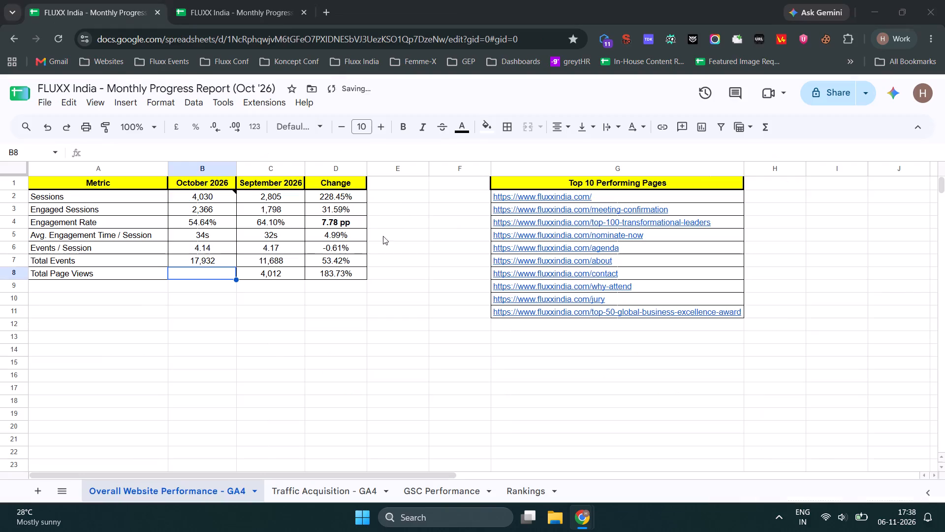
key("ctrl+shift+v")
Copy the Views change, 51.32%, from Analytics into the Total Page Views change cell D8 as plain text.
left_click(322, 272)
key("alt+Tab")
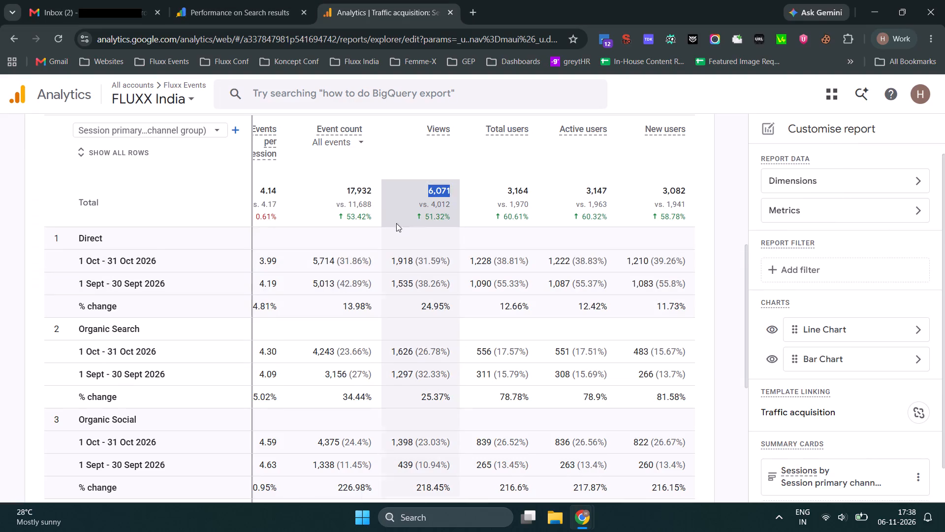
triple_click(433, 216)
key("ctrl+c")
key("alt+Tab")
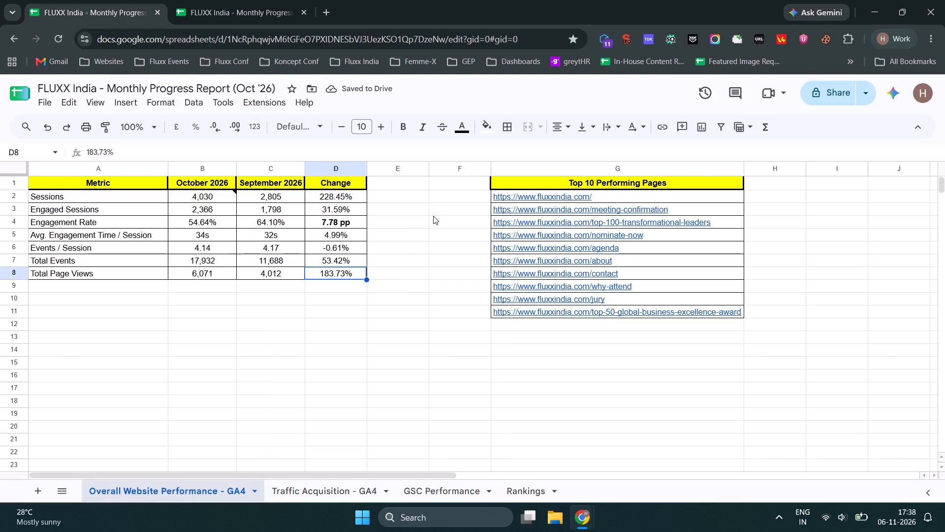
key("ctrl+shift+v")
left_click(100, 183)
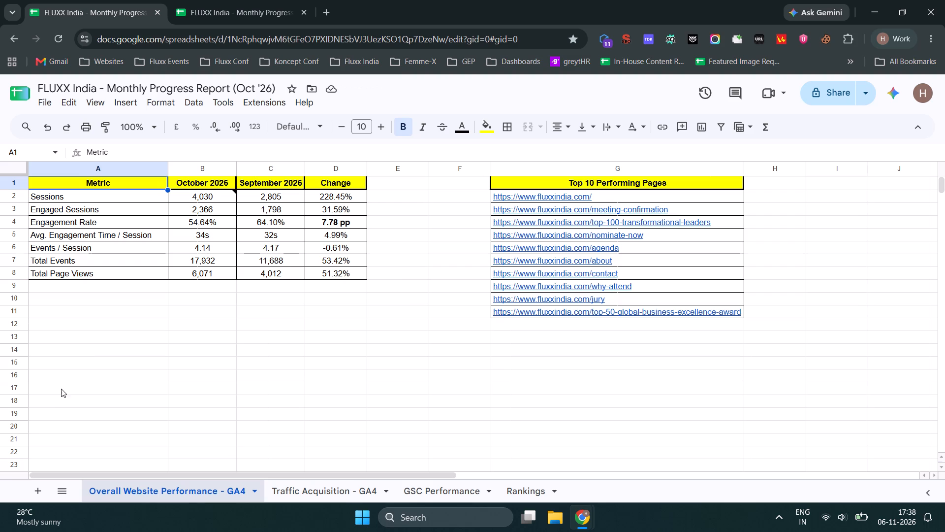
In the Traffic Acquisition - GA4 sheet, copy the October 2026 channel values B2:B6 into the September 2026 column C2:C6.
left_click(341, 496)
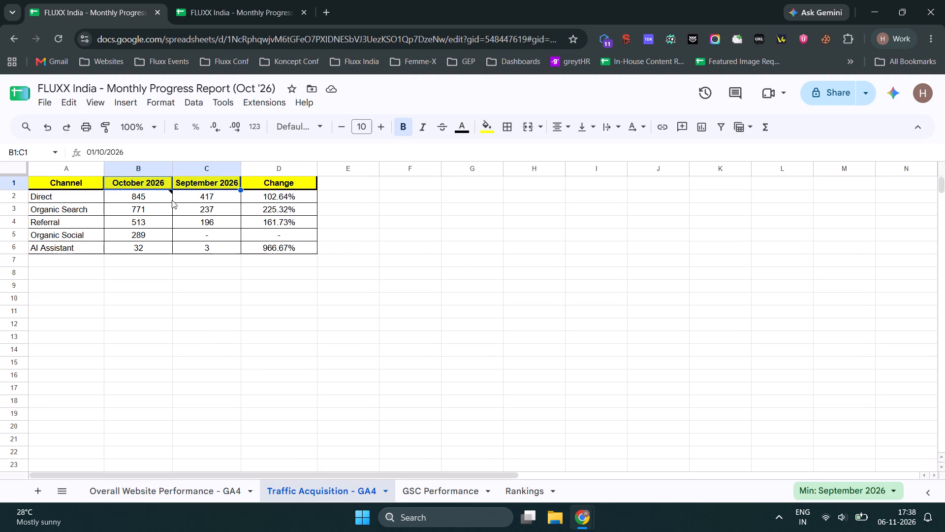
left_click_drag(157, 194, 159, 245)
key("ctrl+c")
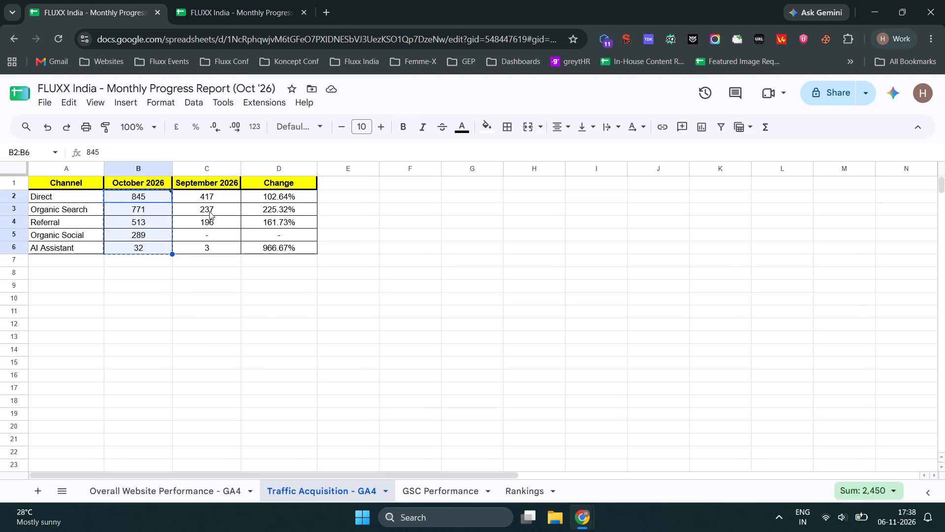
left_click(213, 195)
key("ctrl+v")
Clear the October 2026 channel values in B2:B6 of the Traffic Acquisition sheet.
left_click_drag(143, 196, 152, 244)
key("Delete")
Delete all text of the note about the removed spike on the October 2026 Direct cell B2.
left_click(156, 195)
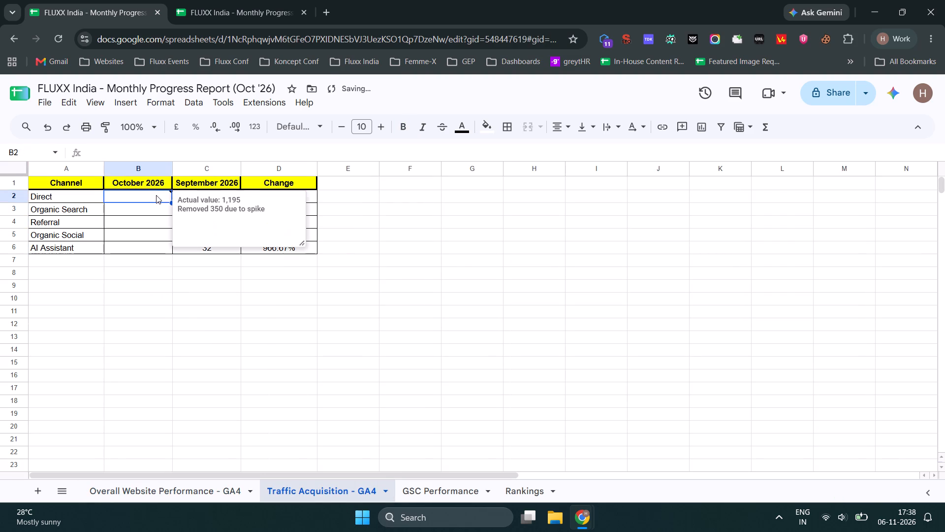
left_click(225, 211)
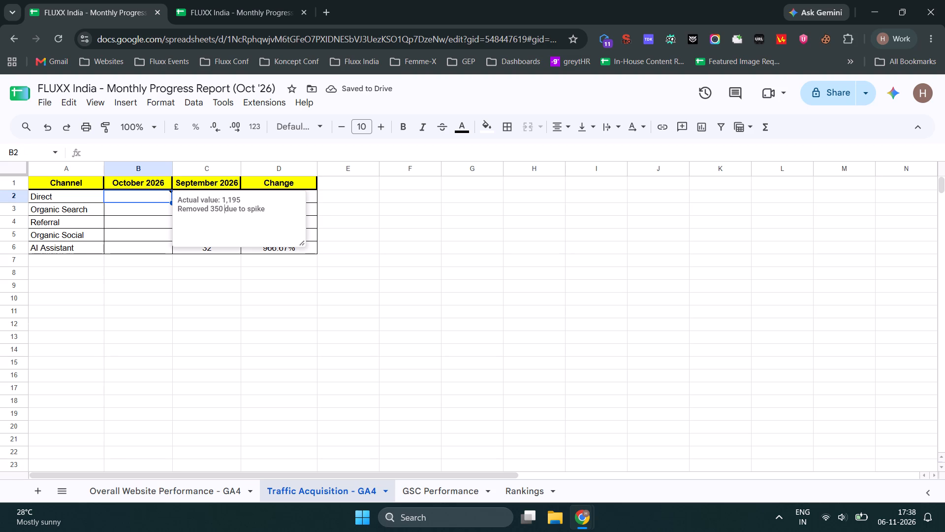
triple_click(225, 211)
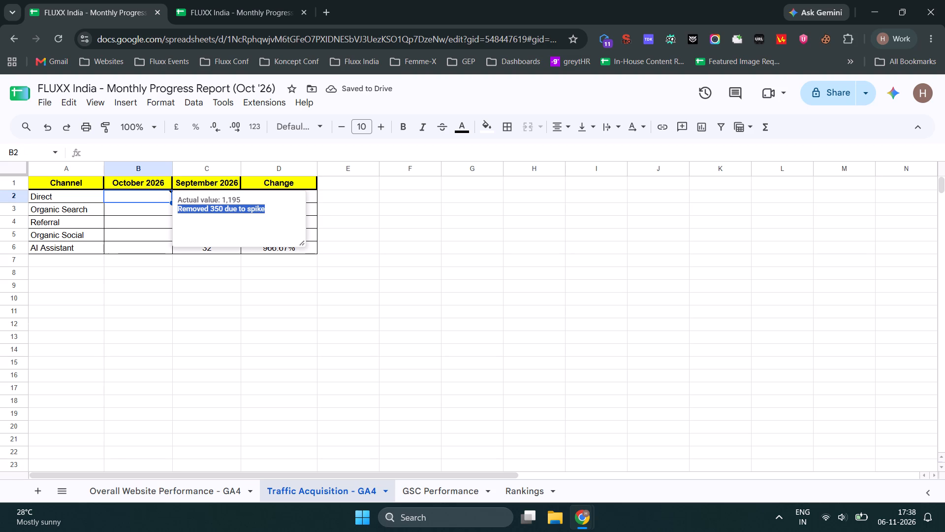
key("BackSpace")
key("BackSpace")
key("BackSpace")
key("BackSpace")
key("BackSpace")
key("BackSpace")
key("BackSpace")
key("BackSpace")
key("BackSpace")
key("BackSpace")
key("BackSpace")
key("BackSpace")
key("BackSpace")
key("BackSpace")
key("BackSpace")
key("BackSpace")
key("BackSpace")
key("BackSpace")
key("BackSpace")
key("BackSpace")
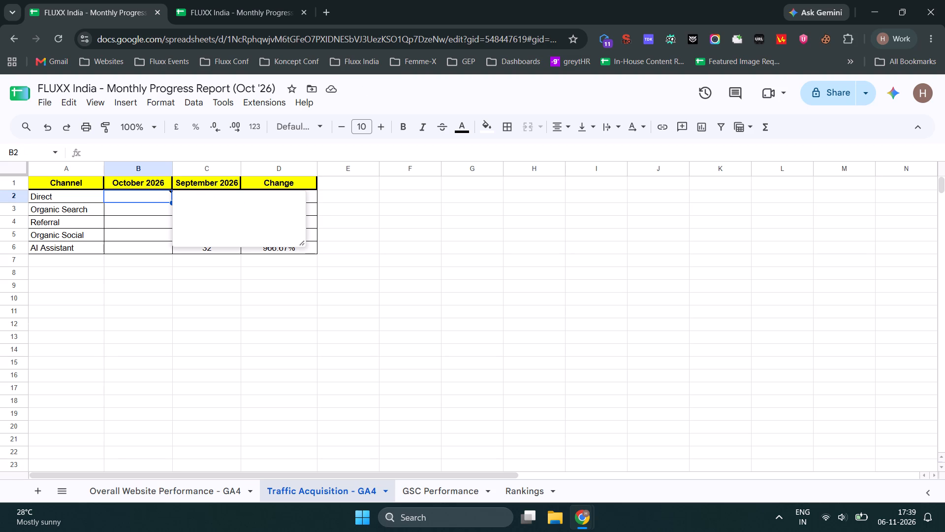
left_click(155, 229)
Copy the October Direct sessions, 1,431, from Analytics into the October 2026 Direct cell B2 as plain text.
left_click(157, 196)
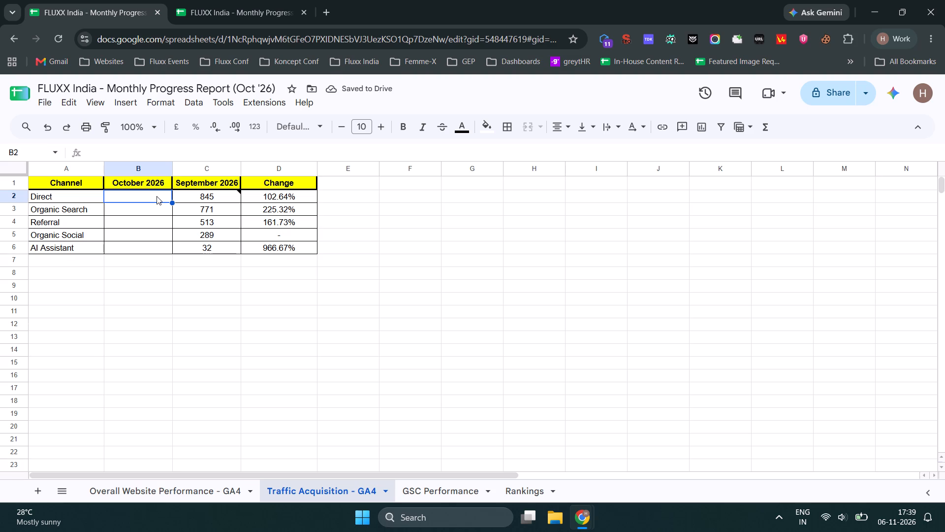
left_click(203, 496)
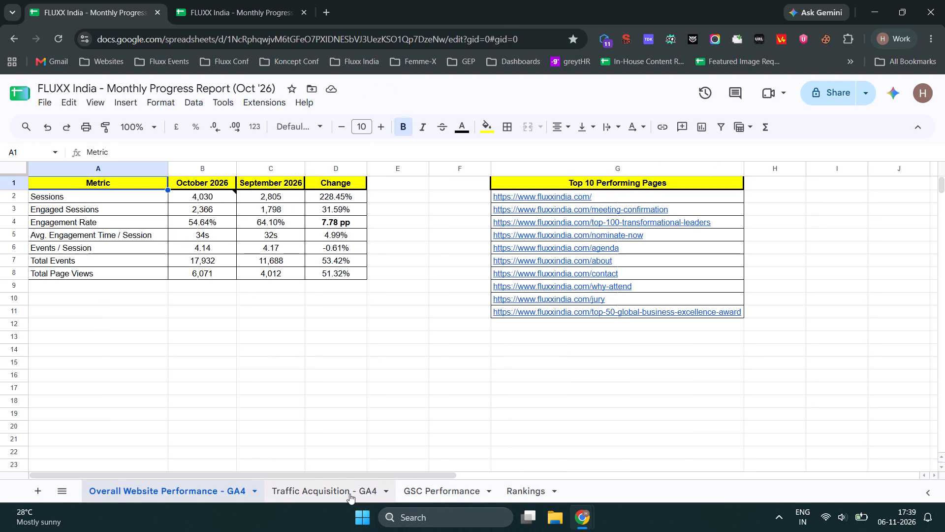
left_click(349, 494)
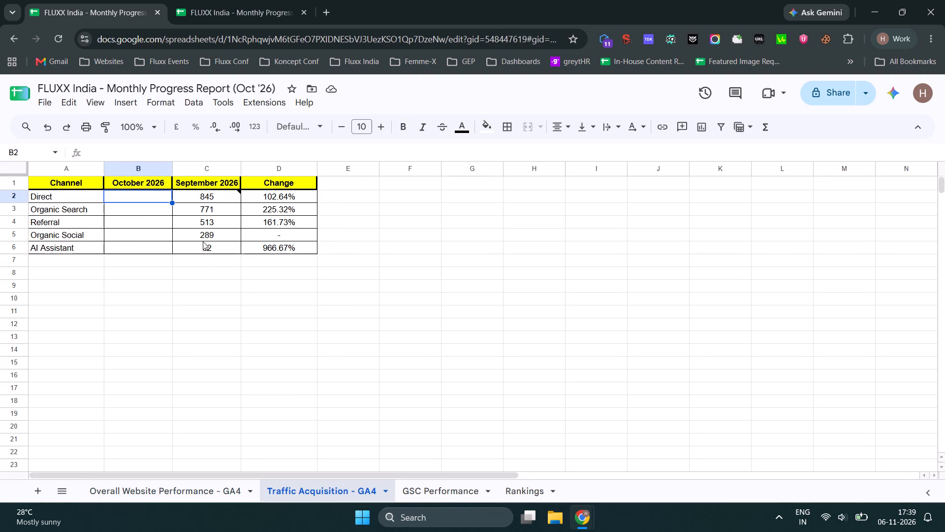
key("alt+Tab")
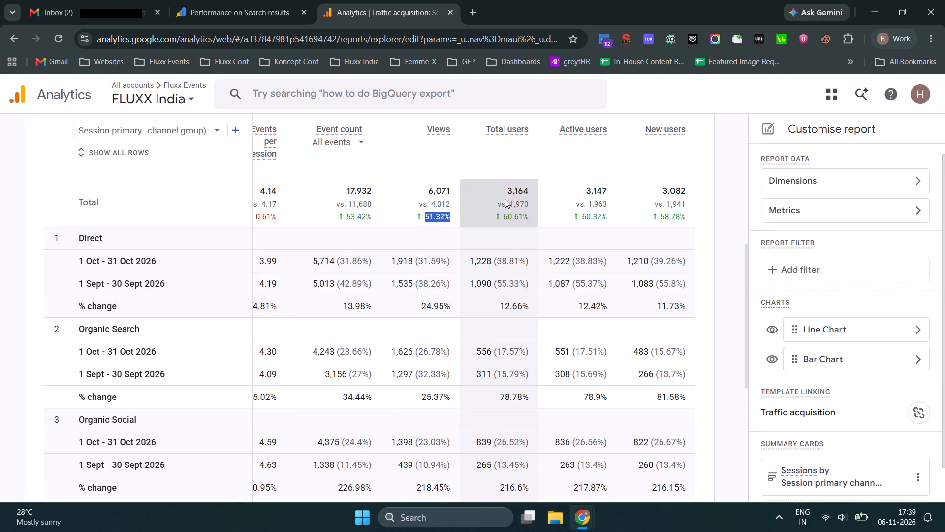
key("alt+Tab")
key("alt+Tab")
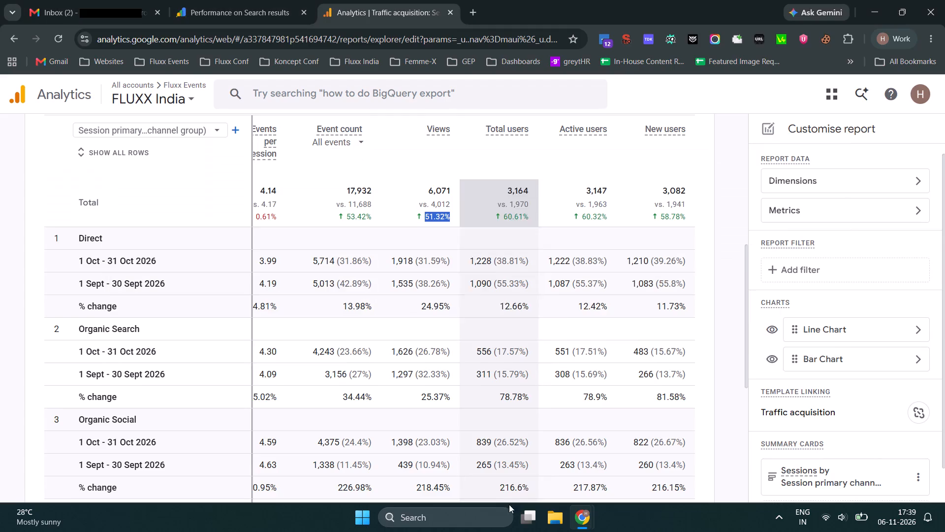
scroll(729, 318, "down", 9)
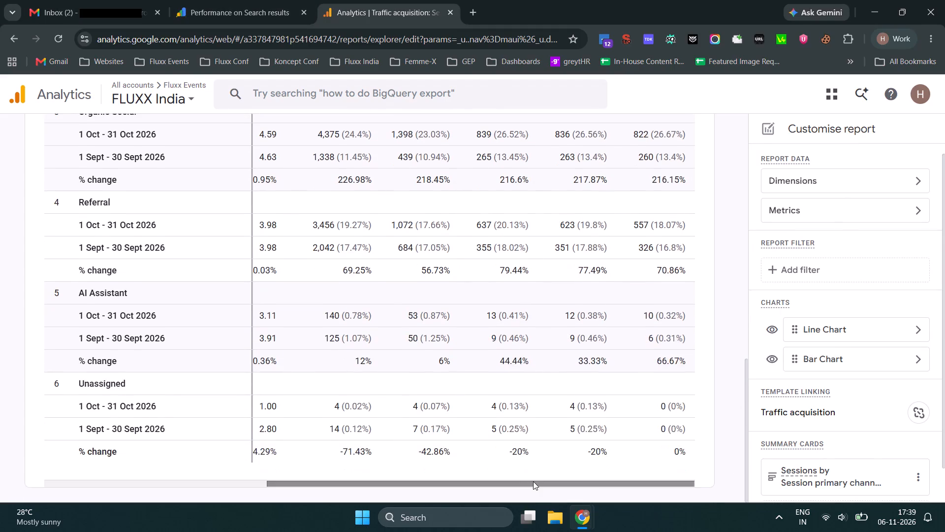
left_click_drag(533, 481, 300, 475)
left_click_drag(343, 481, 267, 484)
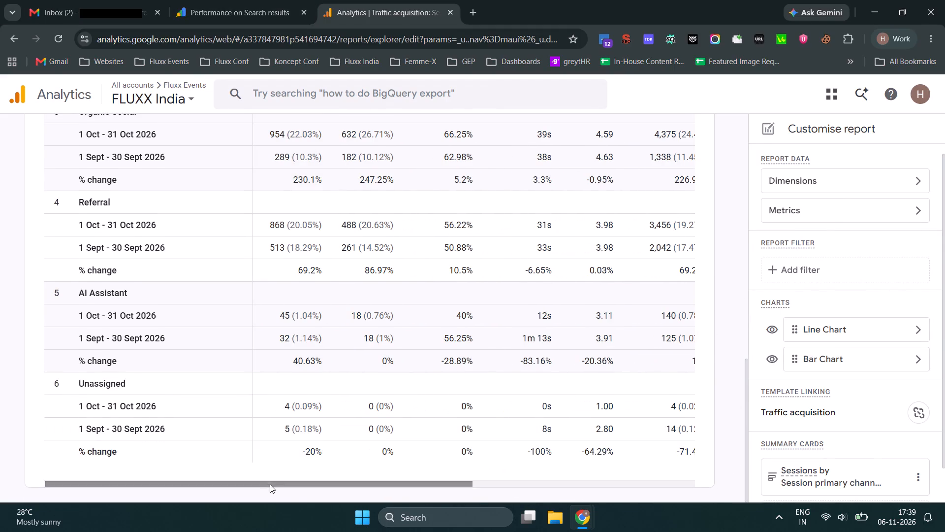
scroll(350, 420, "up", 6)
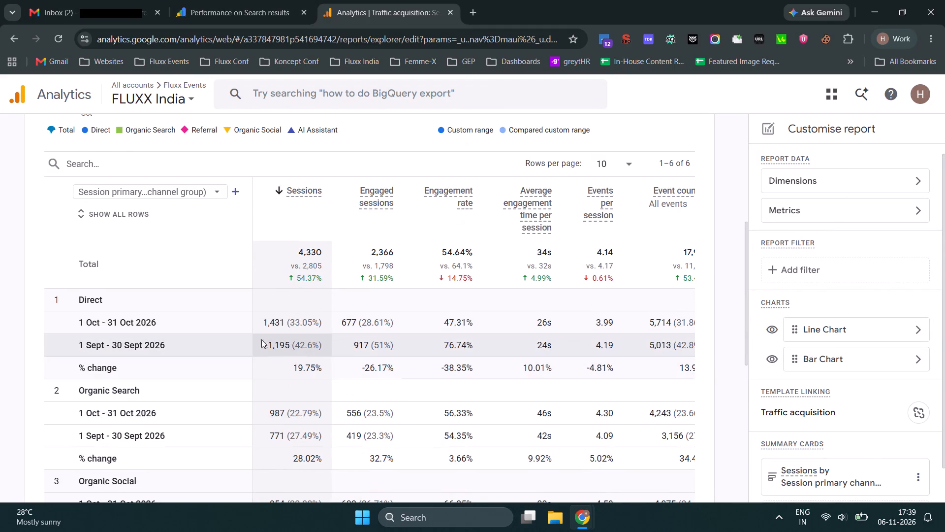
double_click(274, 326)
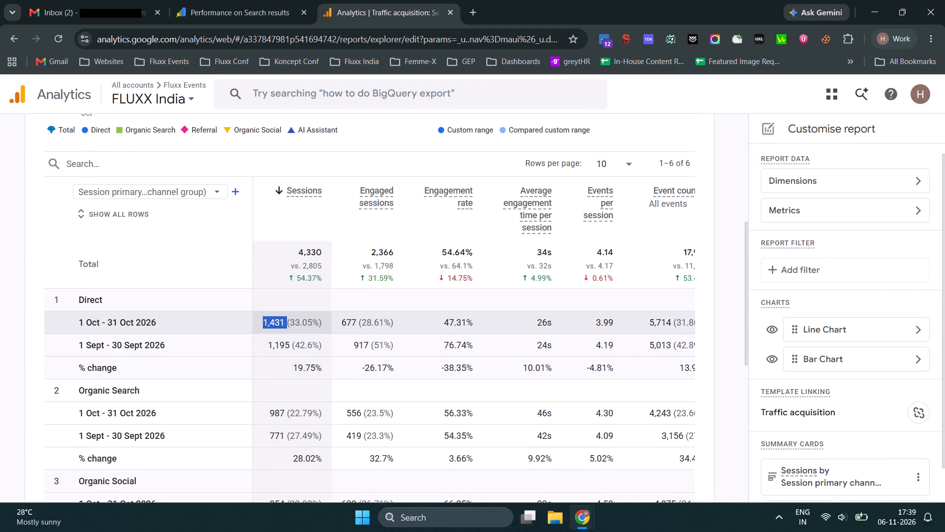
key("ctrl+c")
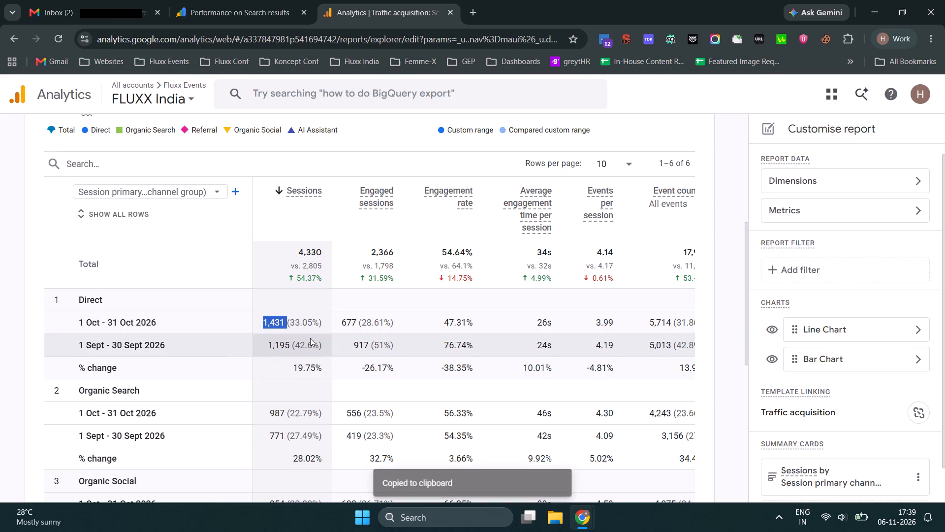
key("alt+Tab")
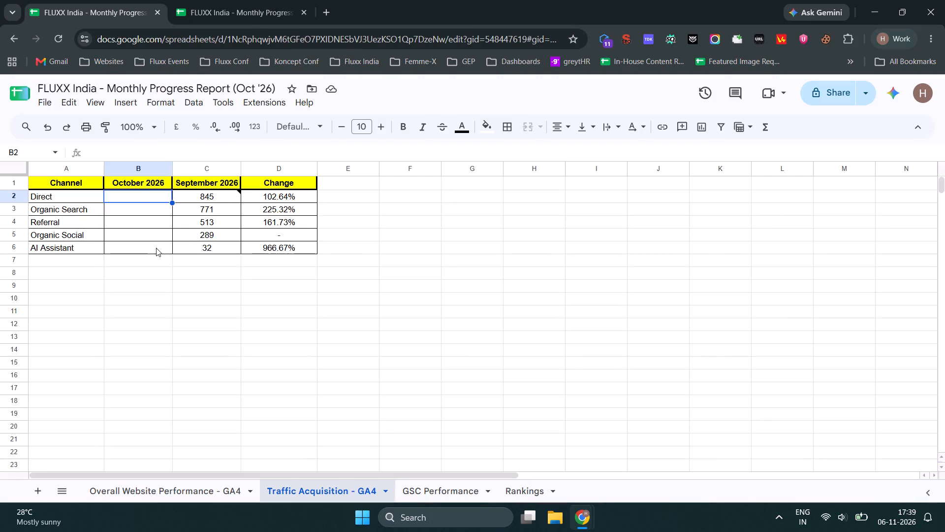
key("ctrl+shift+v")
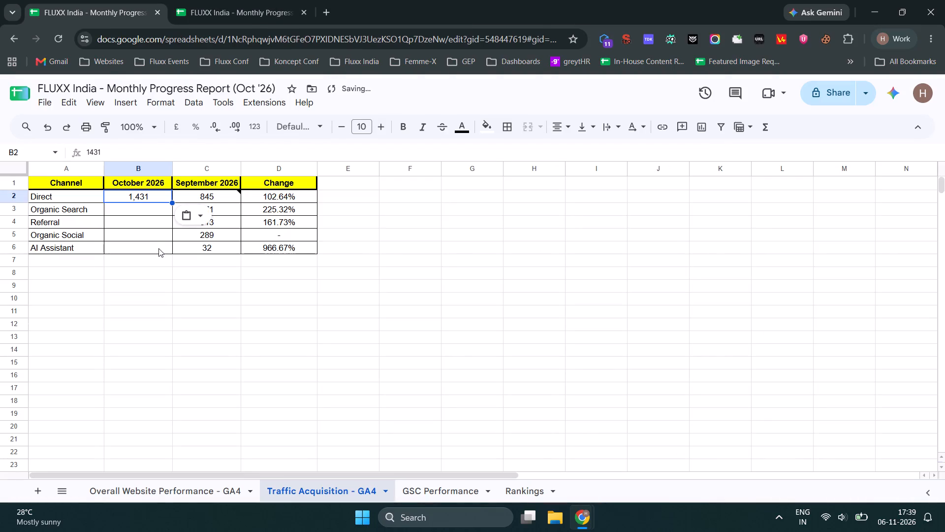
Change the October 2026 Direct value in cell B2 of the Traffic Acquisition sheet to 1,131.
double_click(139, 198)
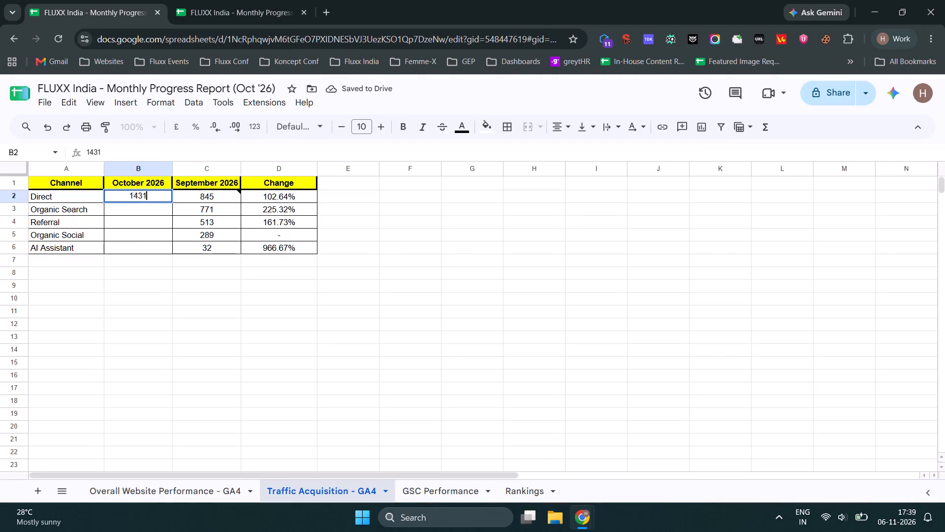
left_click(137, 197)
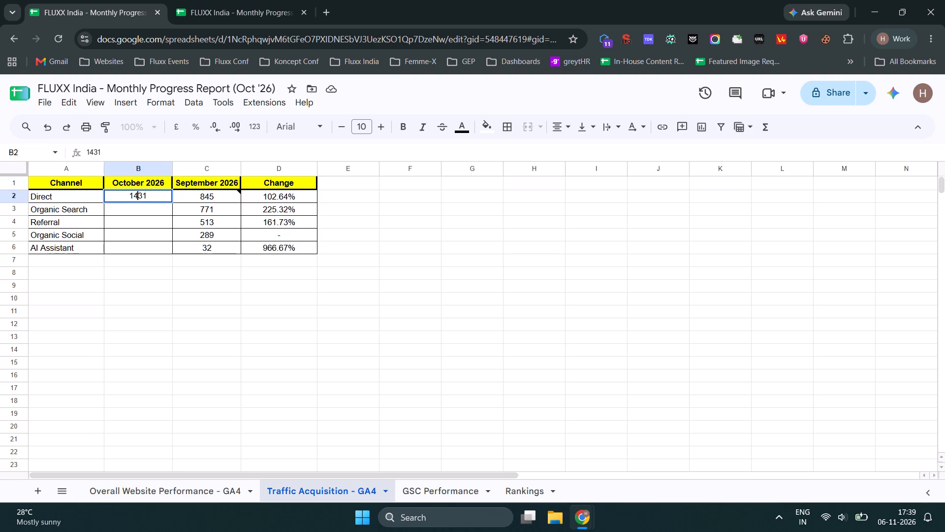
left_click(162, 212)
left_click(155, 197)
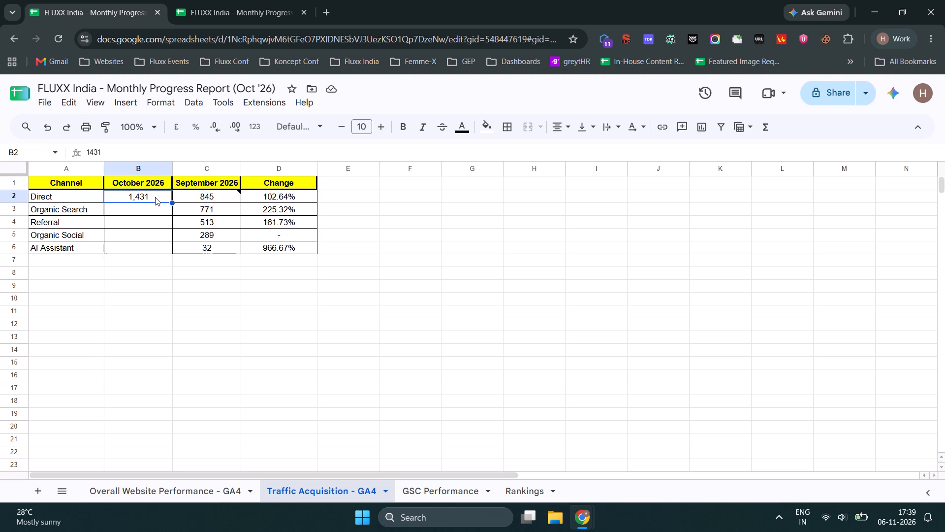
key("alt+Tab")
key("alt+Tab")
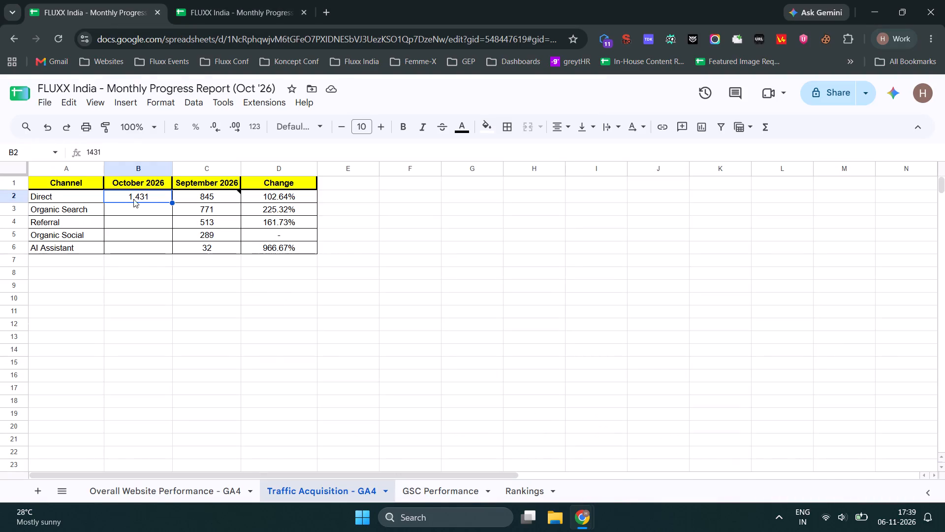
double_click(138, 197)
left_click(135, 195)
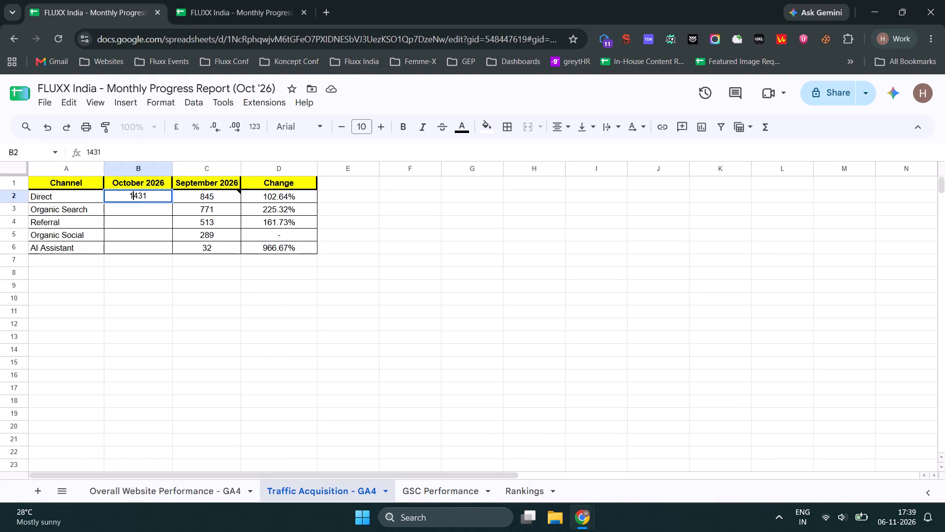
left_click(138, 196)
key("BackSpace")
key("1")
key("Return")
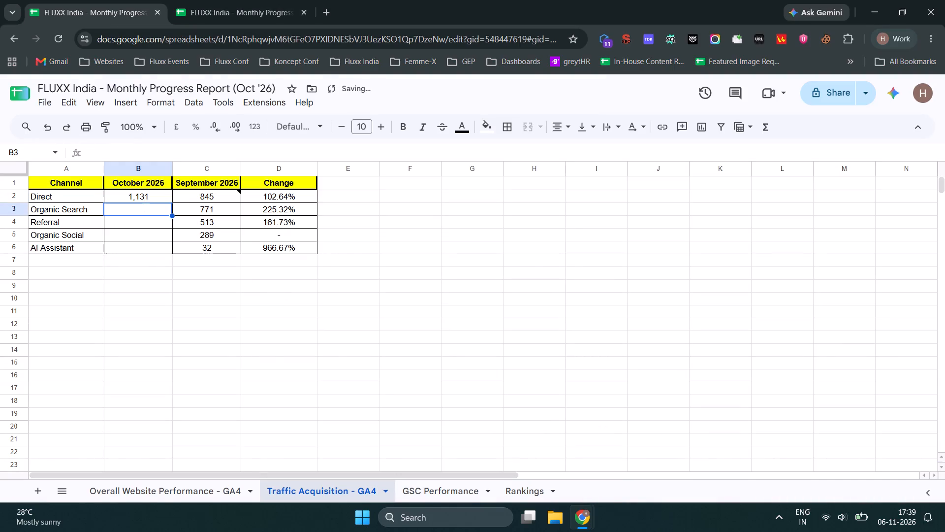
Copy the spike note text from the October Sessions cell in Overall Website Performance into a new note on the October Direct cell B2 in Traffic Acquisition.
key("alt+Tab")
key("alt+Tab")
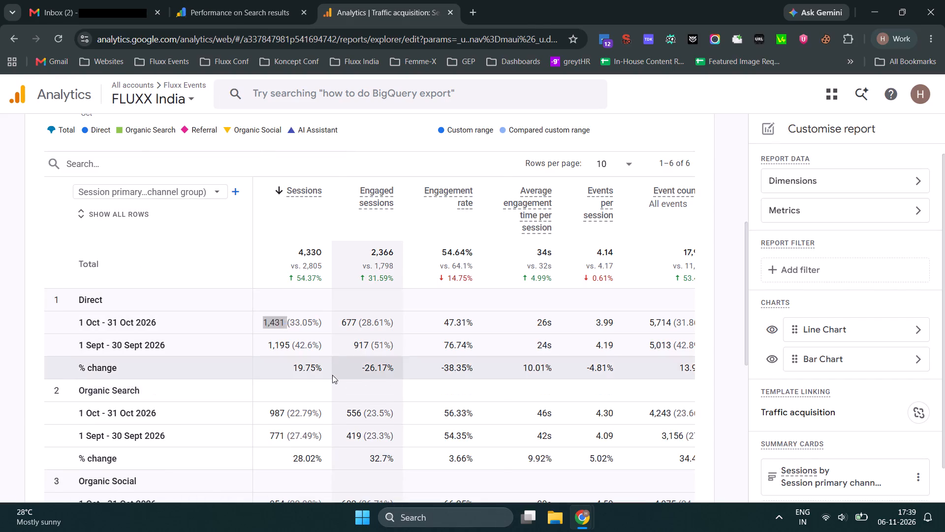
left_click(194, 496)
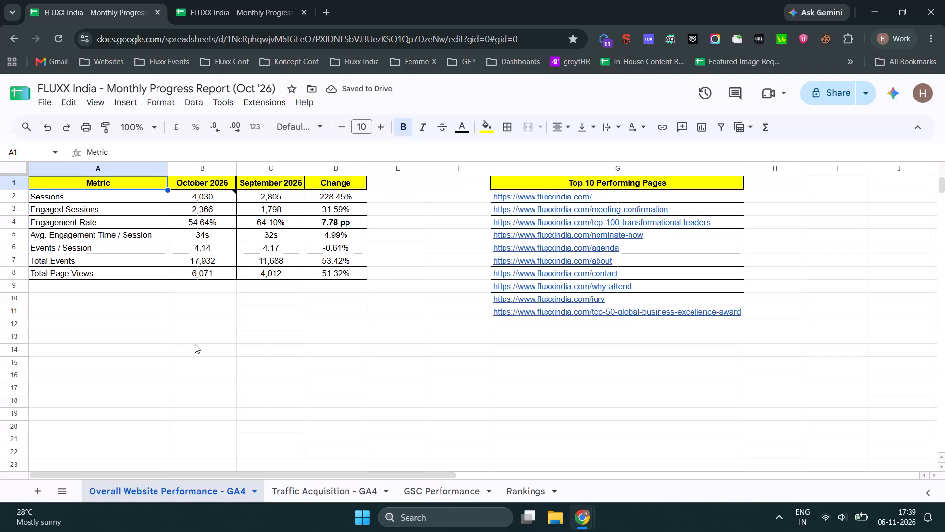
left_click(223, 200)
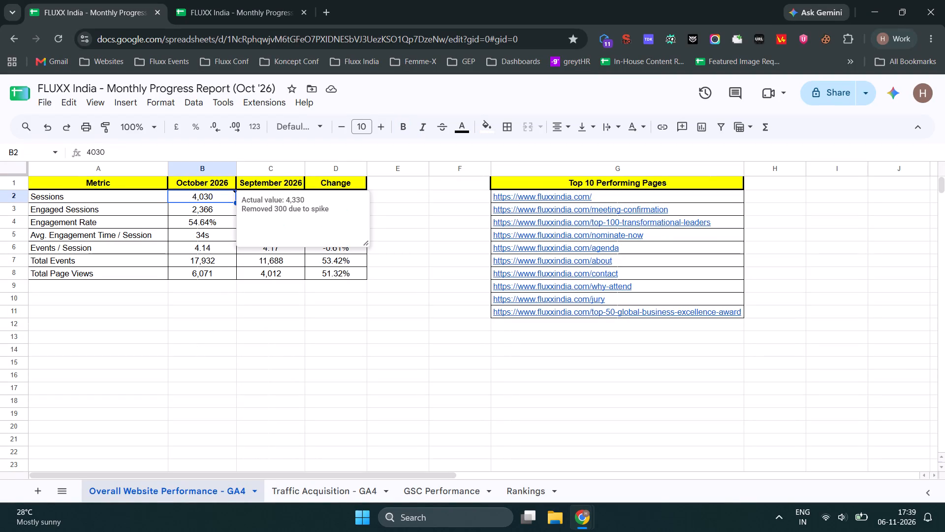
left_click_drag(337, 212, 242, 197)
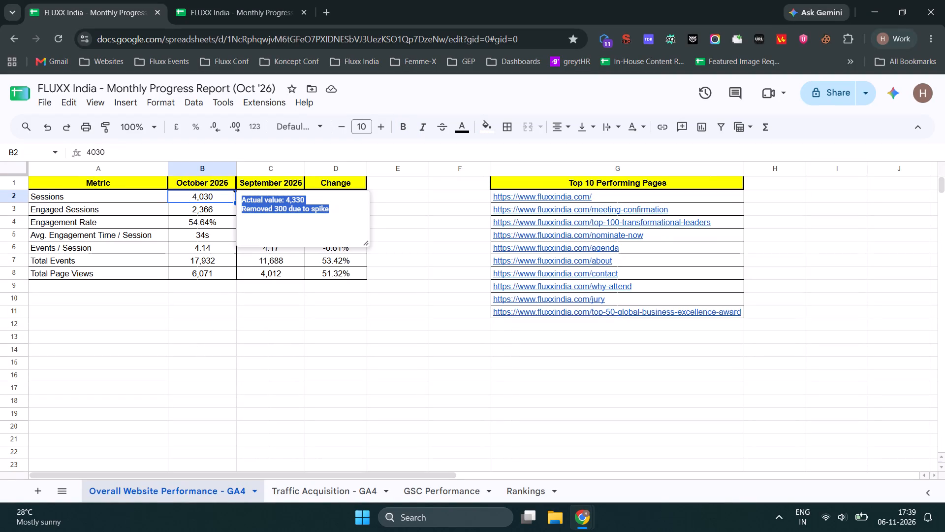
key("ctrl+c")
key("ctrl+c")
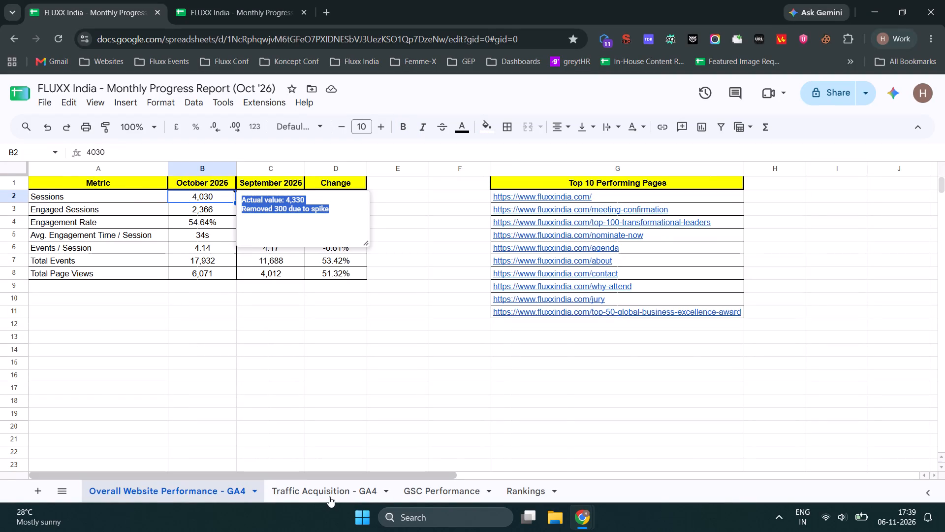
left_click(329, 497)
left_click(215, 197)
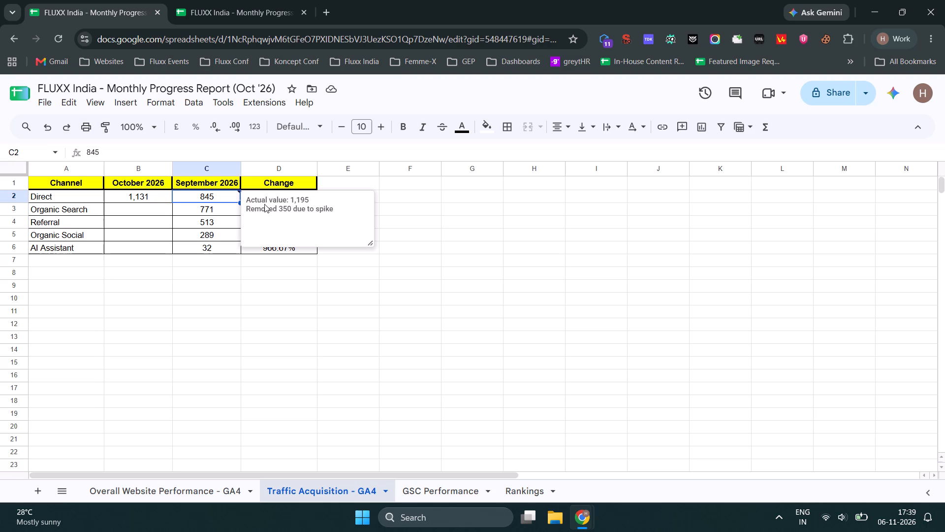
left_click(148, 197)
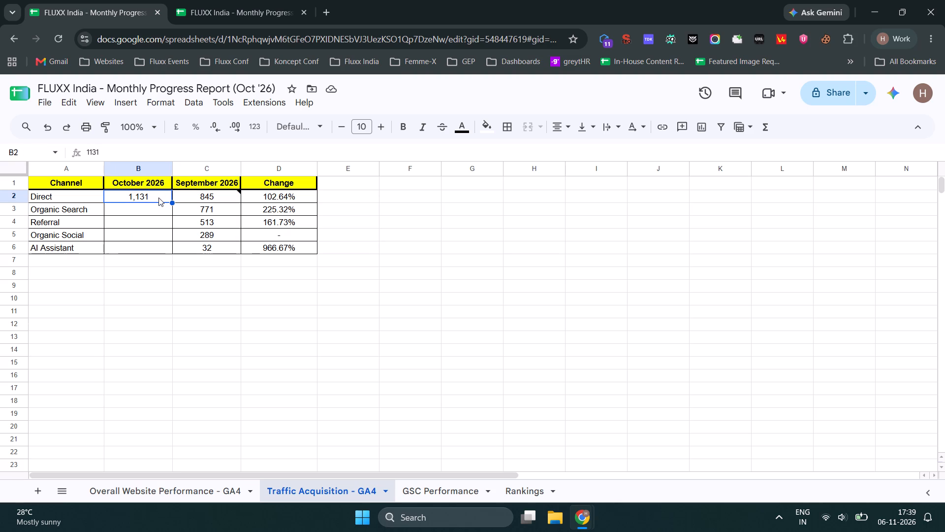
right_click(158, 198)
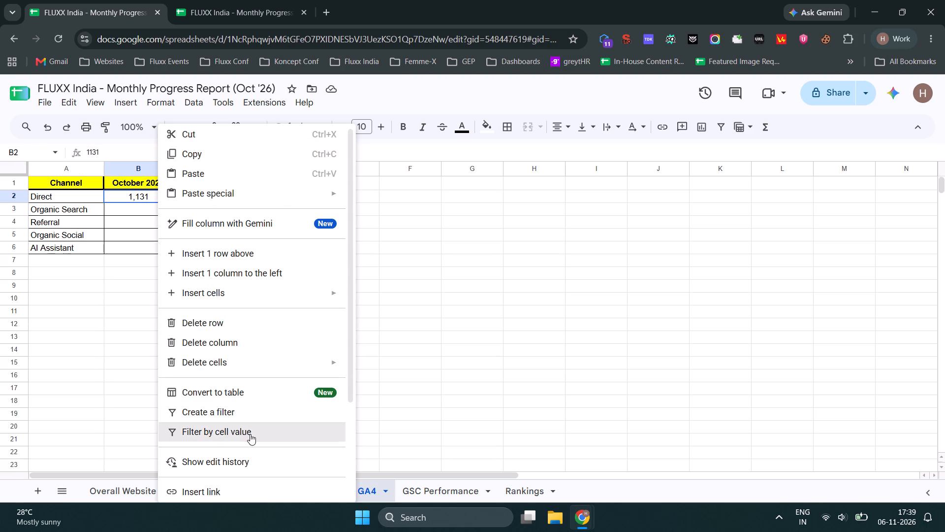
scroll(253, 475, "down", 4)
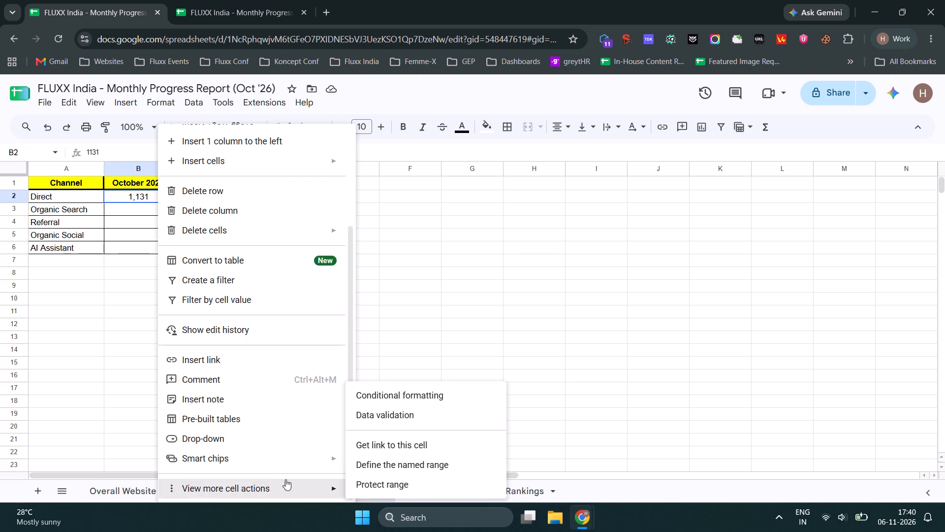
scroll(279, 444, "up", 7)
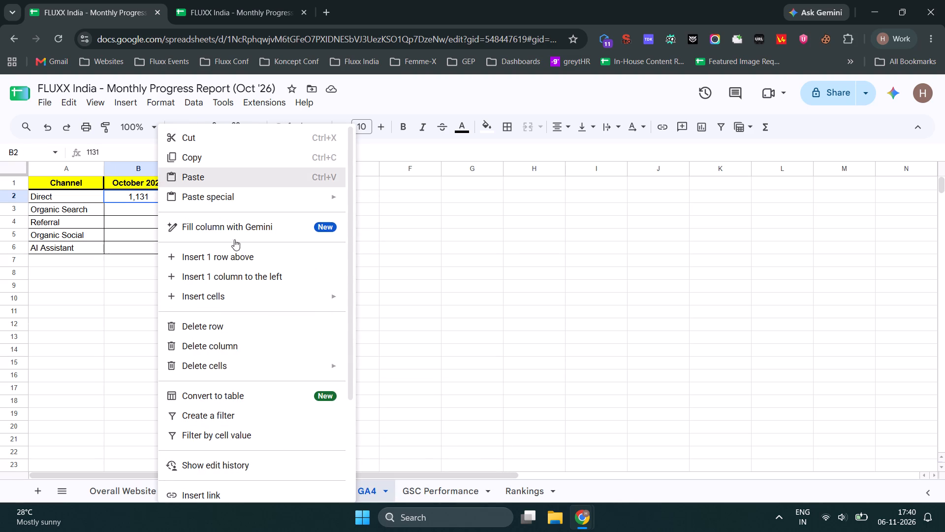
scroll(274, 396, "down", 4)
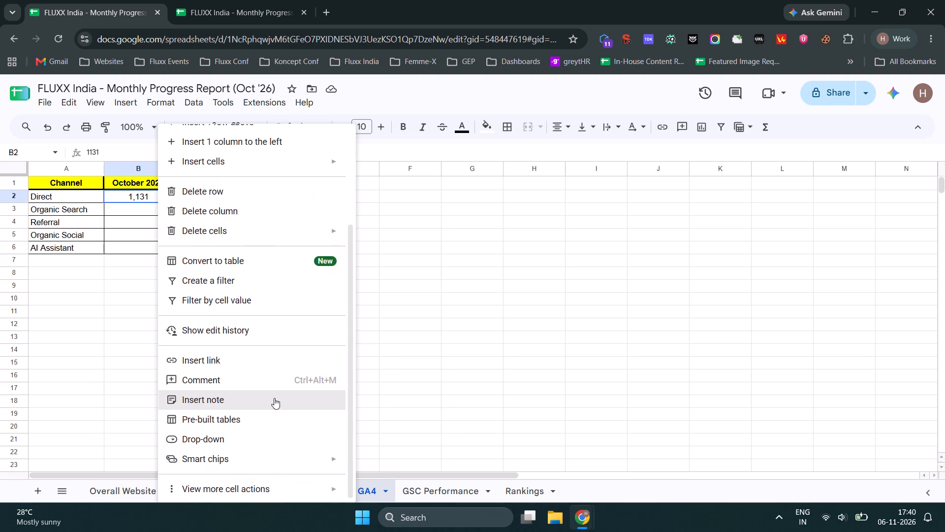
left_click(244, 400)
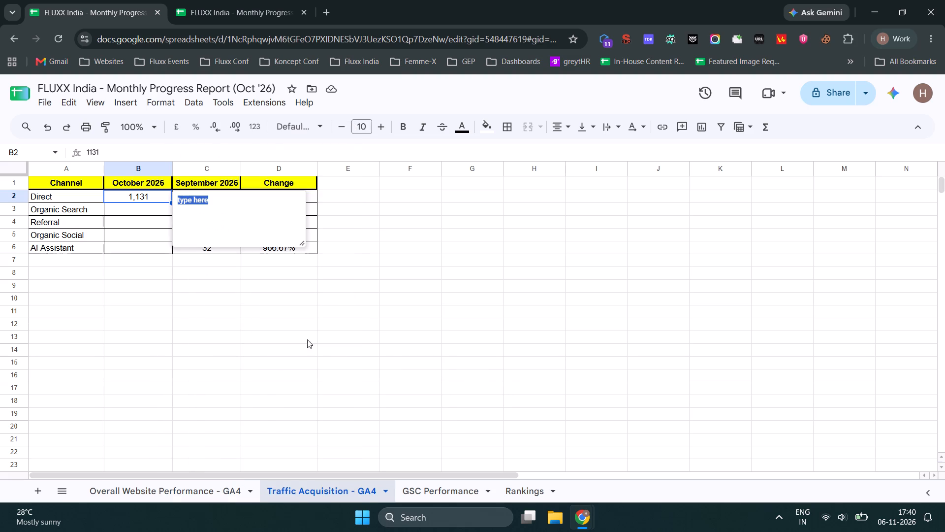
key("ctrl+v")
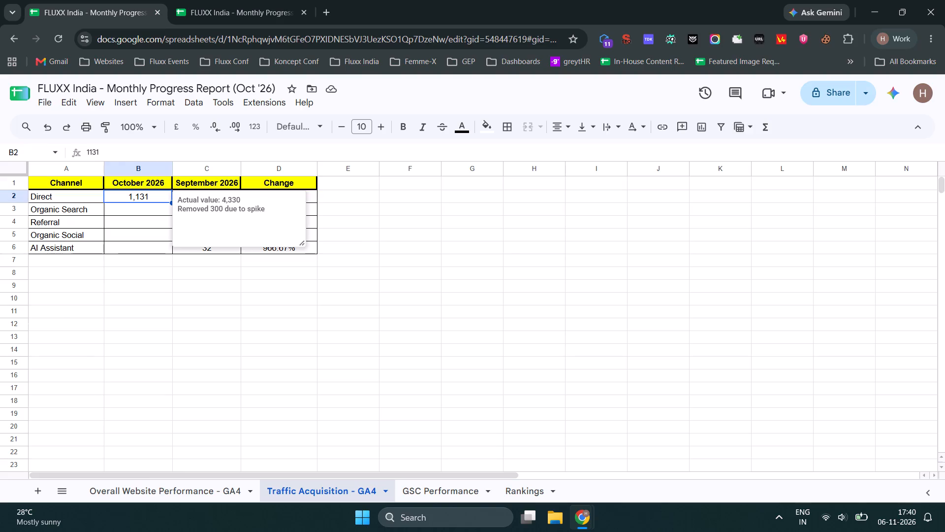
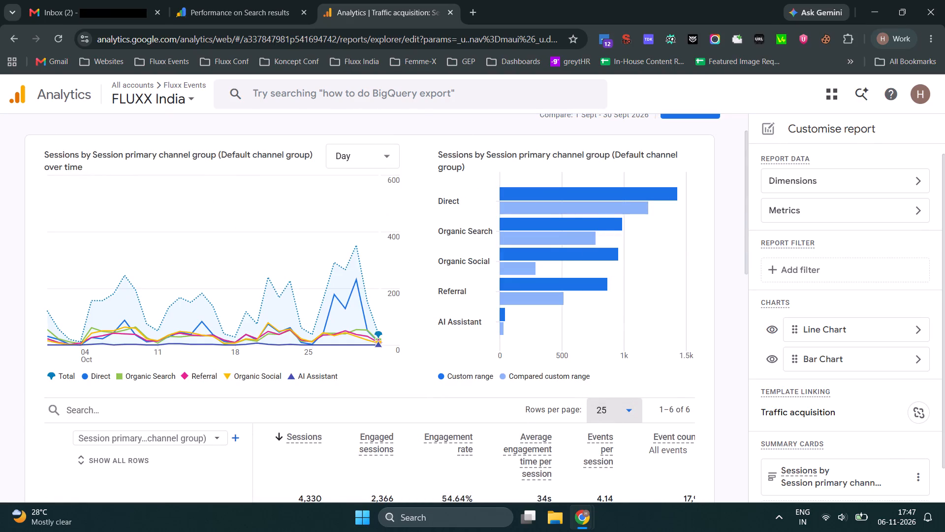
scroll(417, 322, "up", 5)
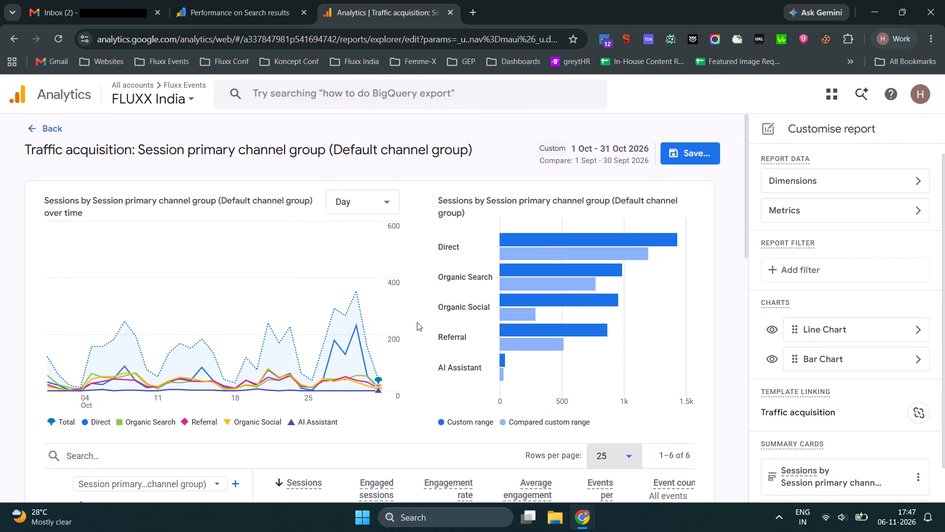
scroll(417, 322, "down", 5)
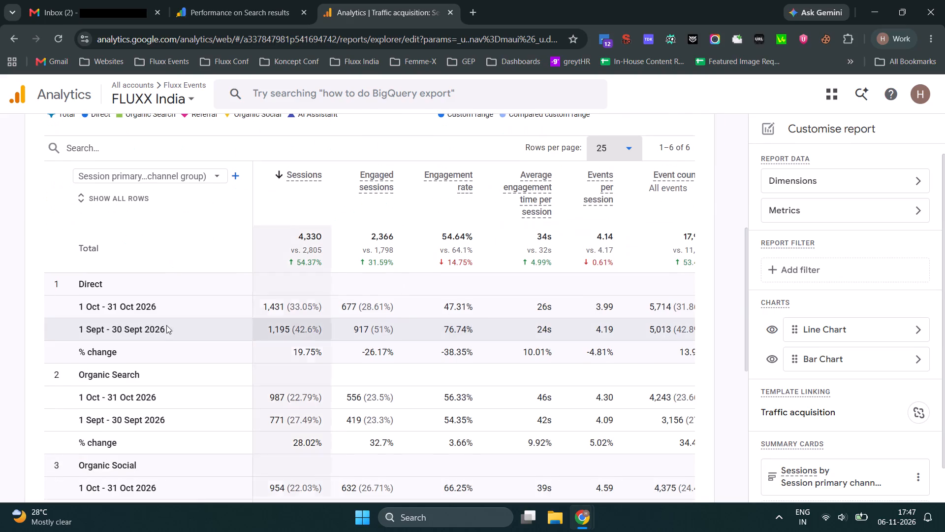
scroll(65, 322, "down", 16)
scroll(648, 370, "down", 4)
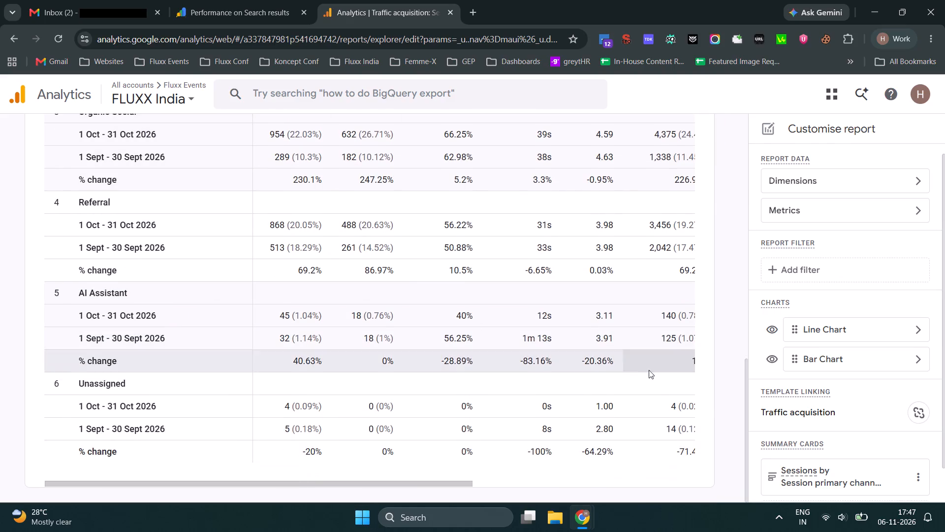
scroll(649, 370, "down", 2)
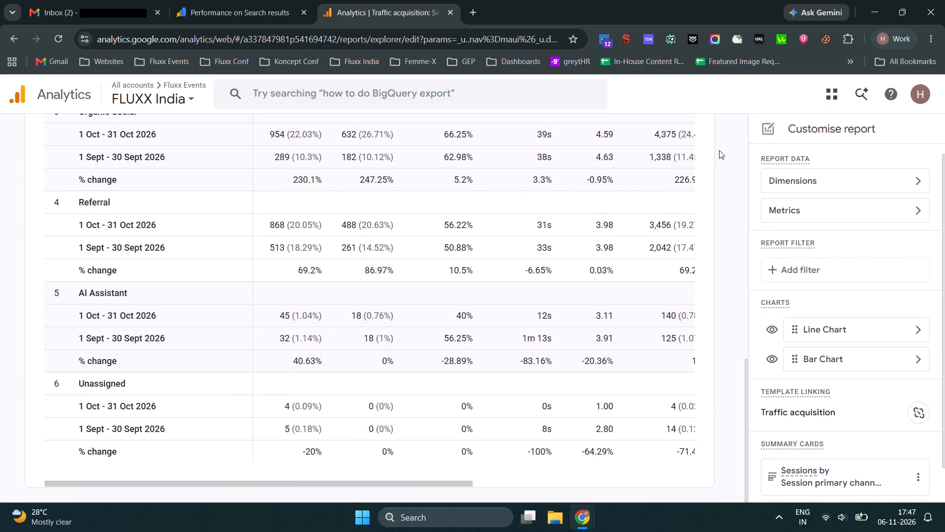
scroll(584, 257, "up", 10)
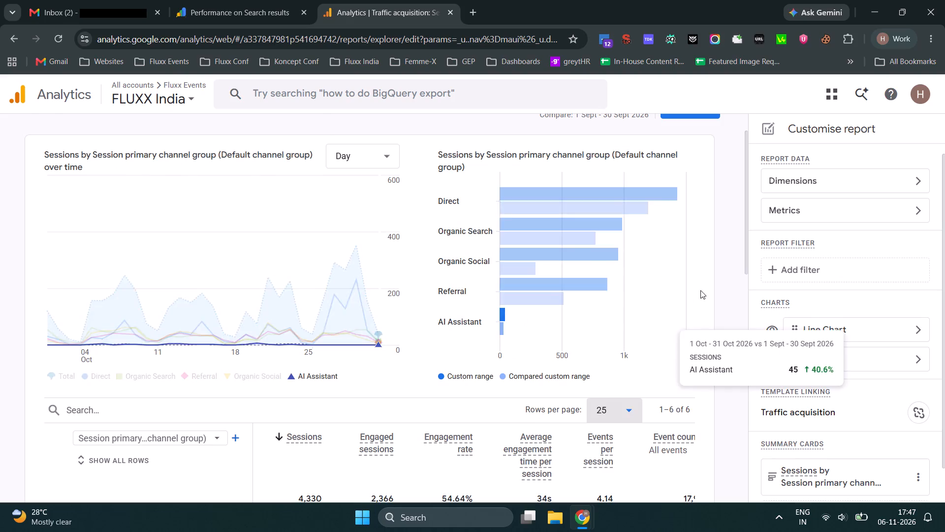
scroll(687, 216, "up", 4)
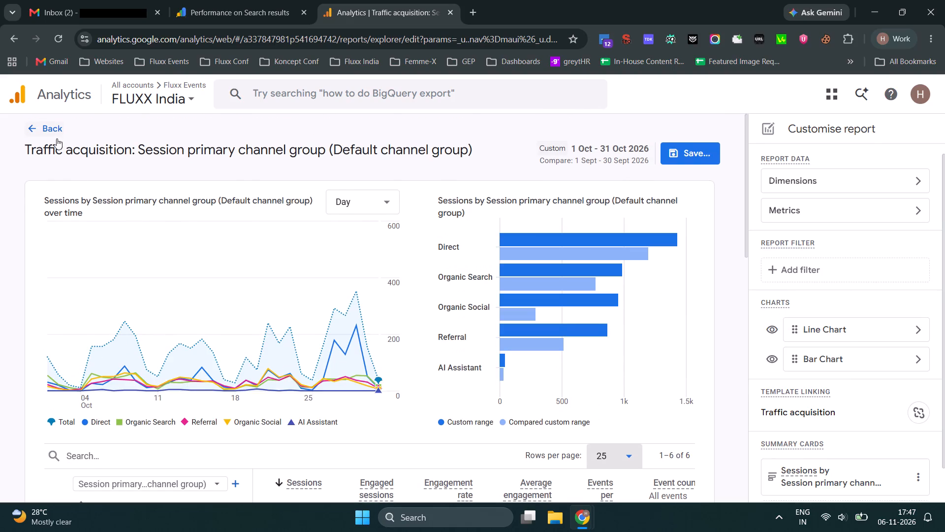
scroll(914, 433, "down", 8)
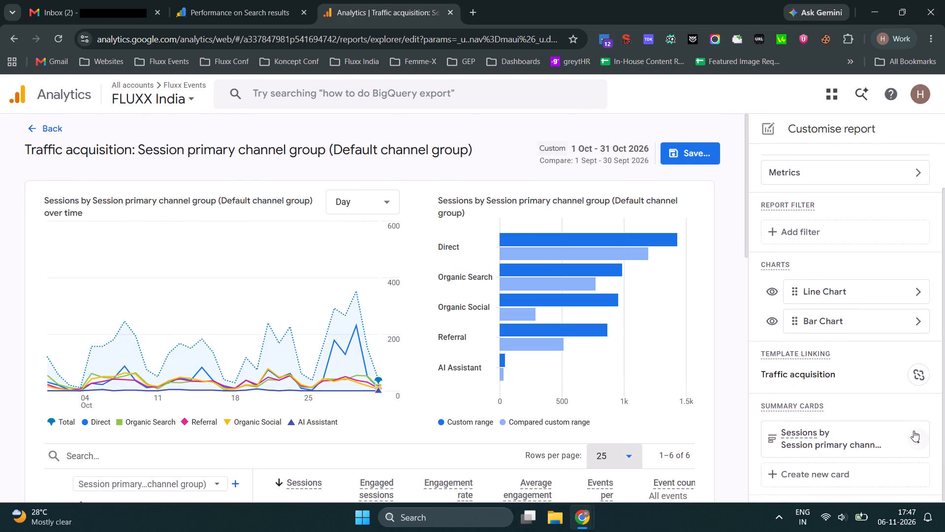
scroll(913, 431, "down", 3)
scroll(913, 431, "up", 9)
Leave the customised traffic acquisition report, discarding its unsaved changes.
left_click(57, 135)
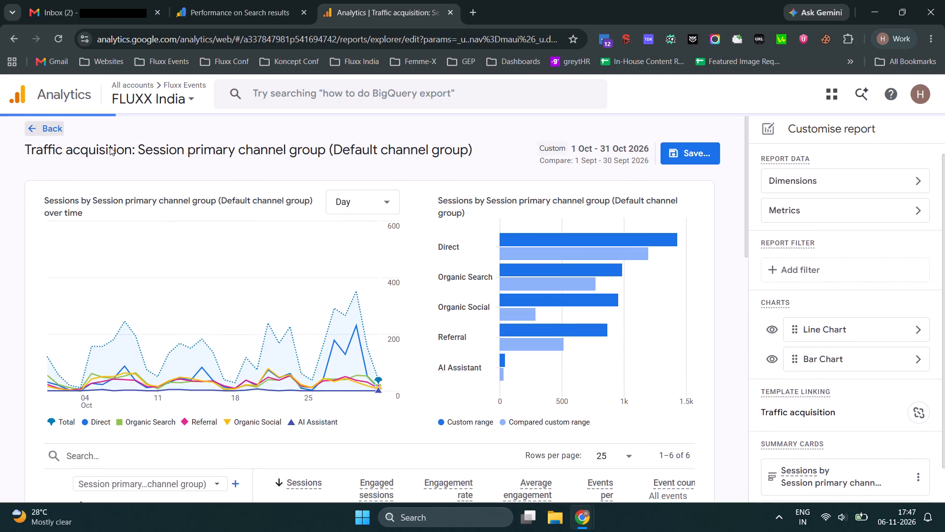
left_click(475, 308)
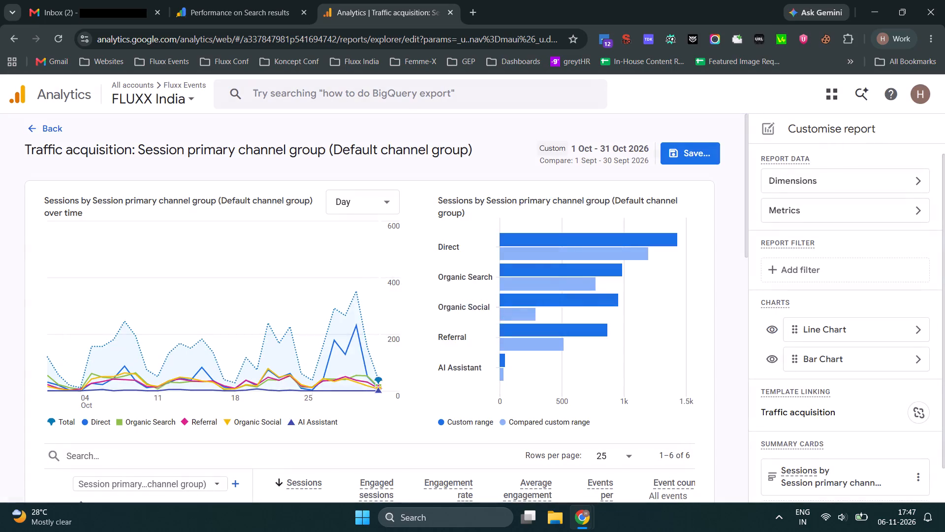
left_click(33, 128)
left_click(511, 302)
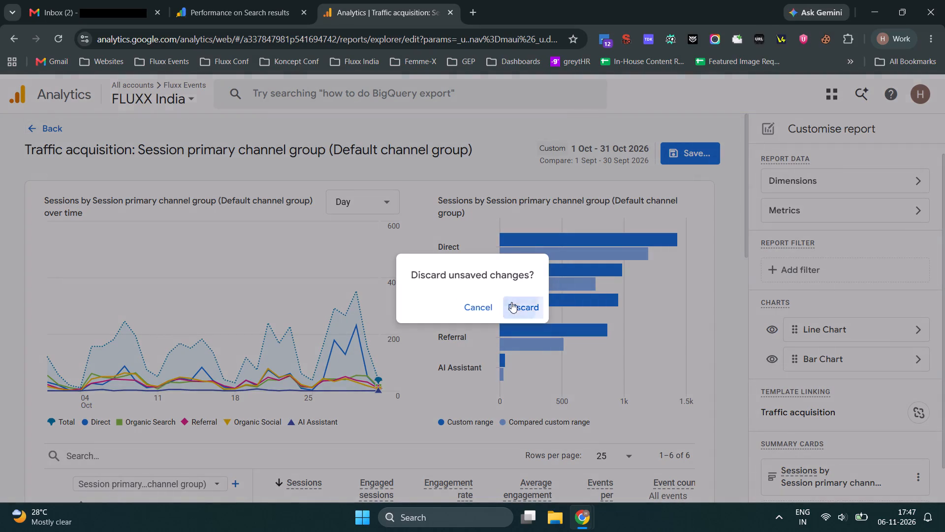
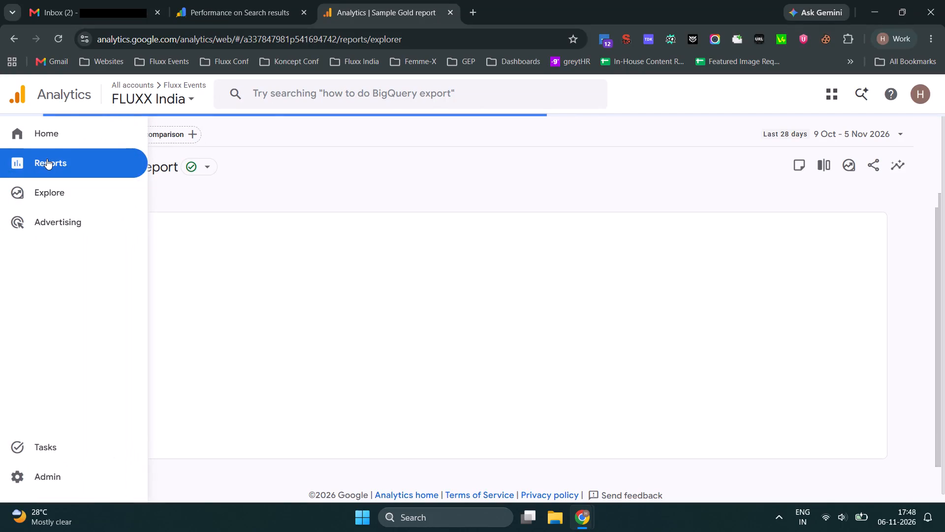
View FLUXX India's Traffic acquisition: Session primary channel group and Landing page reports under Generate leads.
left_click(101, 155)
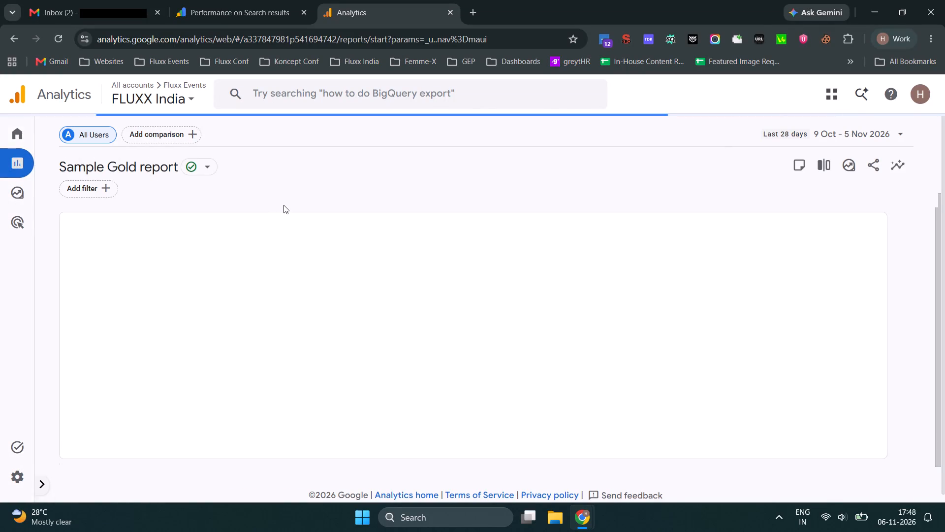
left_click(22, 163)
scroll(283, 303, "down", 5)
scroll(292, 313, "up", 6)
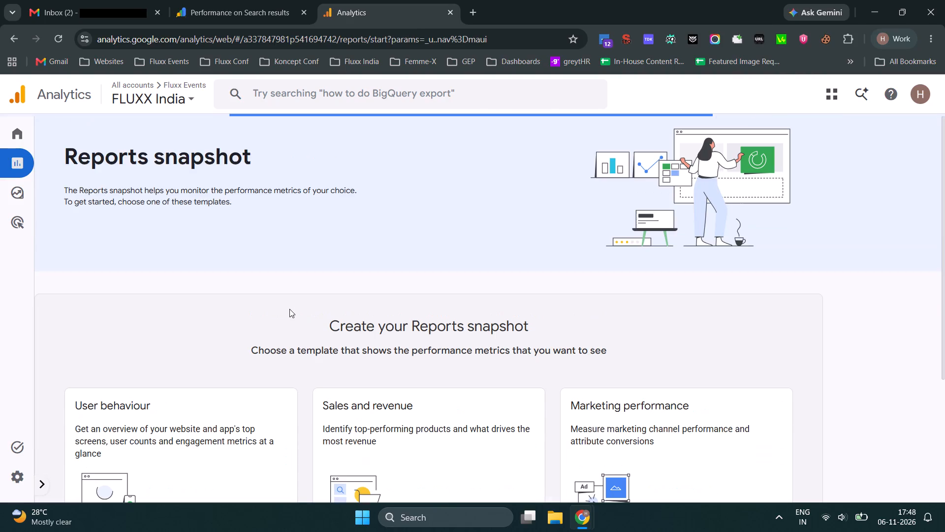
scroll(289, 309, "up", 4)
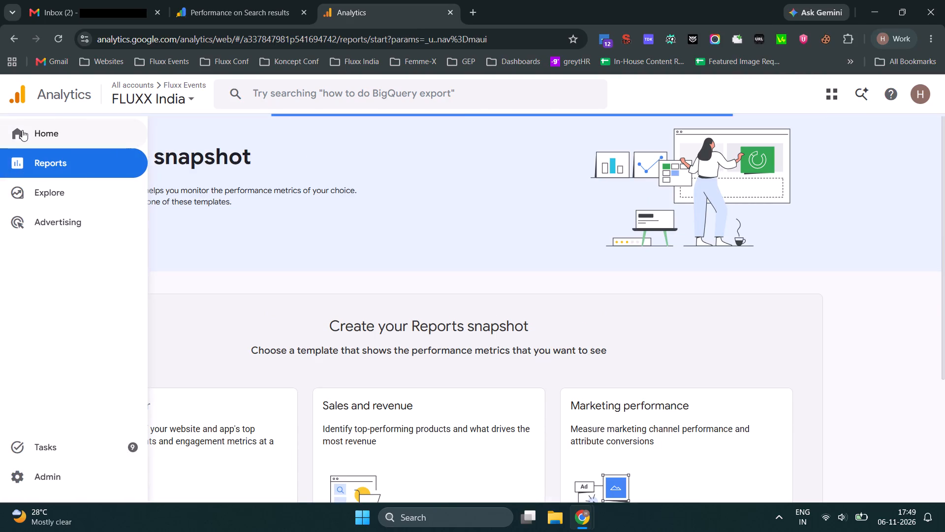
left_click(25, 130)
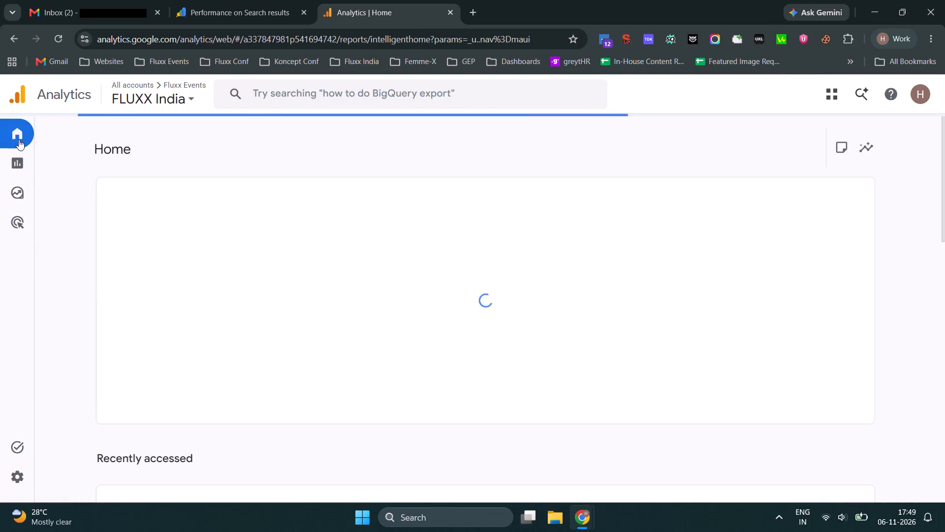
left_click(22, 166)
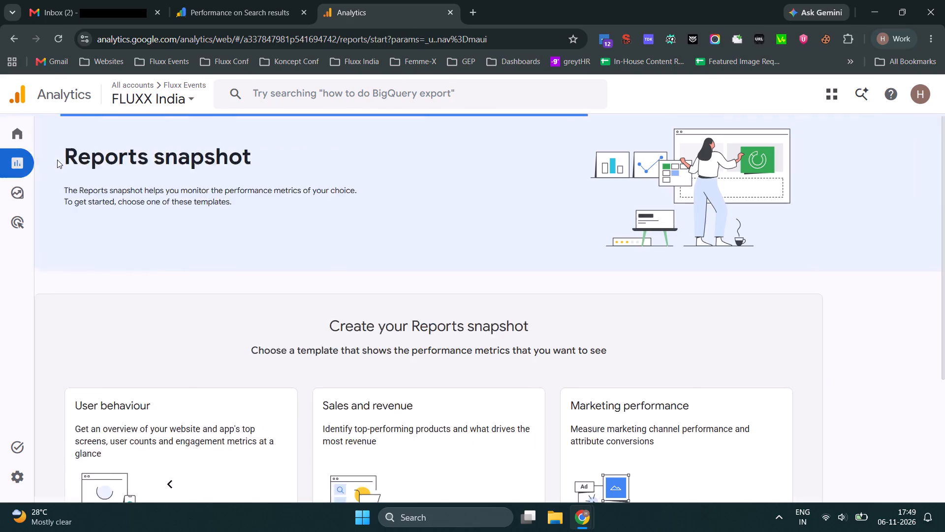
left_click(108, 260)
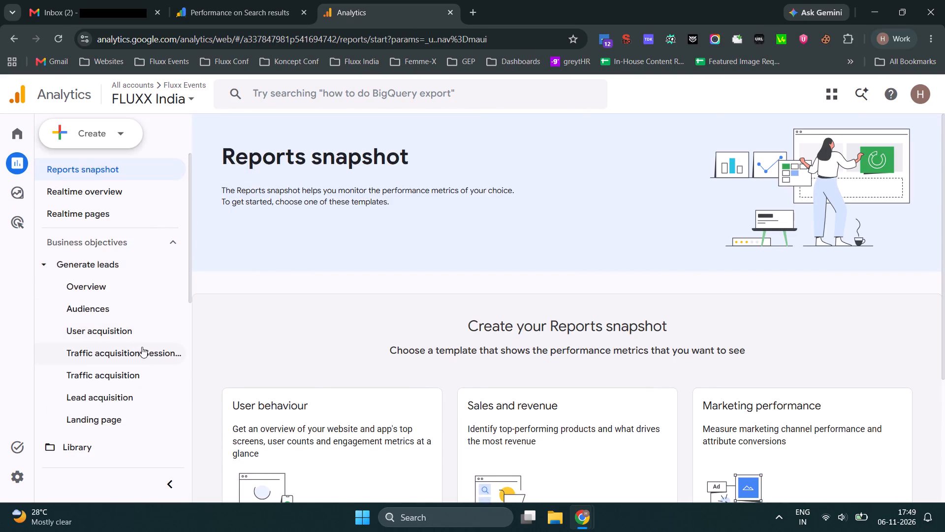
left_click(145, 353)
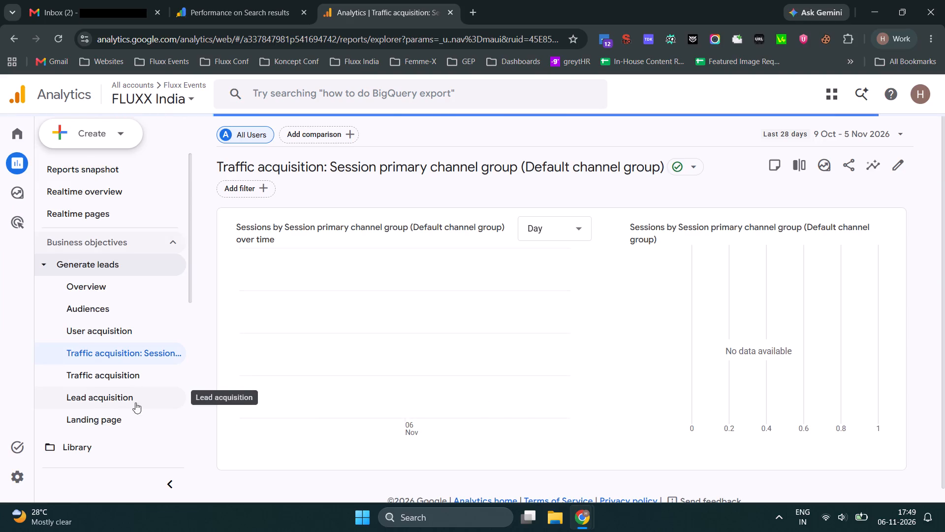
left_click(134, 421)
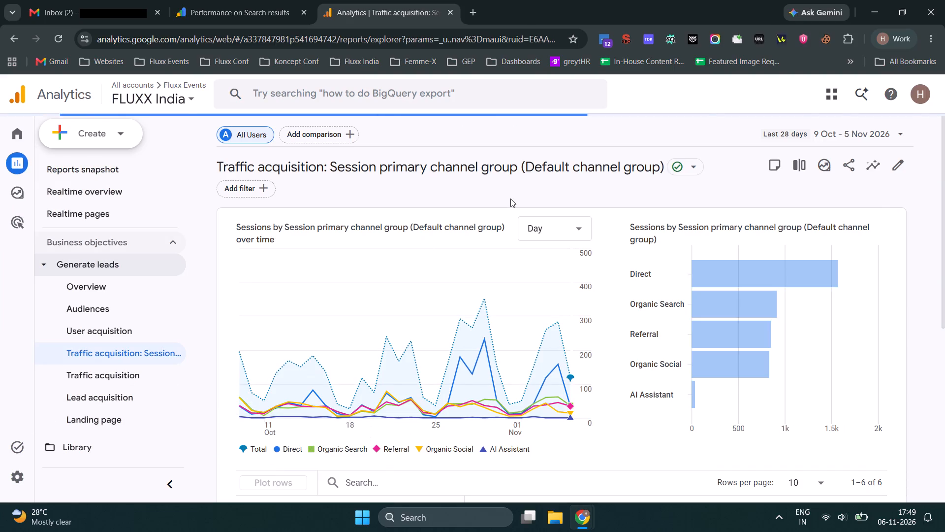
scroll(468, 240, "down", 6)
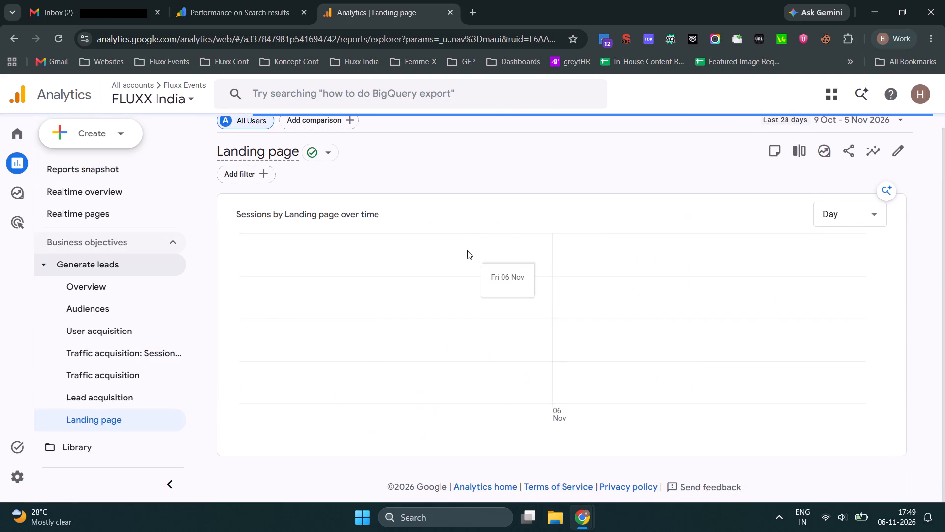
scroll(467, 250, "up", 6)
Switch to the spreadsheets, close both FLUXX India reports, and open Femme-X Conference's October '26 and September '26 Monthly Progress Reports.
key("alt+Tab")
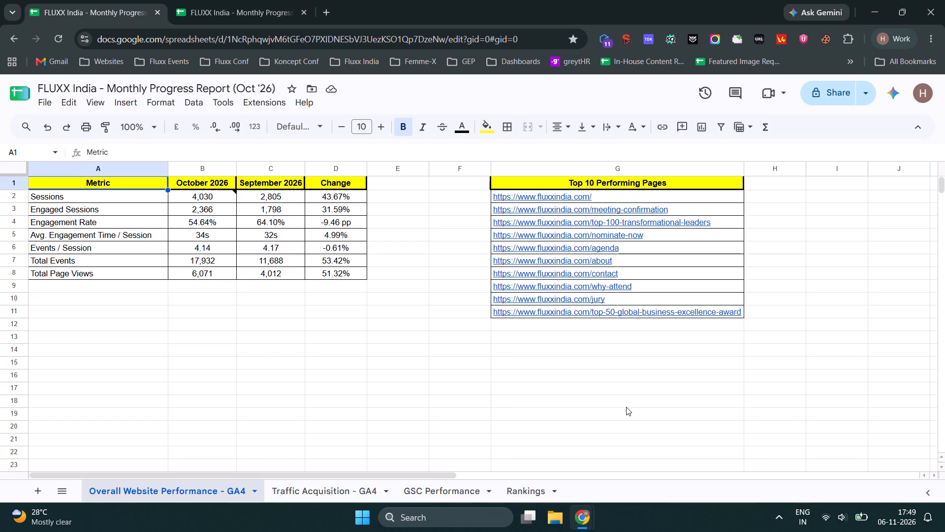
left_click(158, 14)
left_click(902, 60)
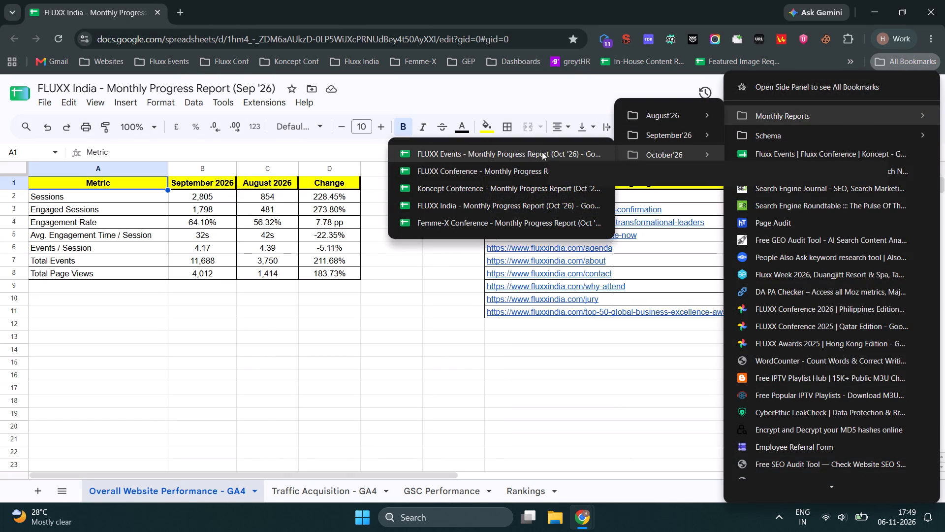
middle_click(539, 221)
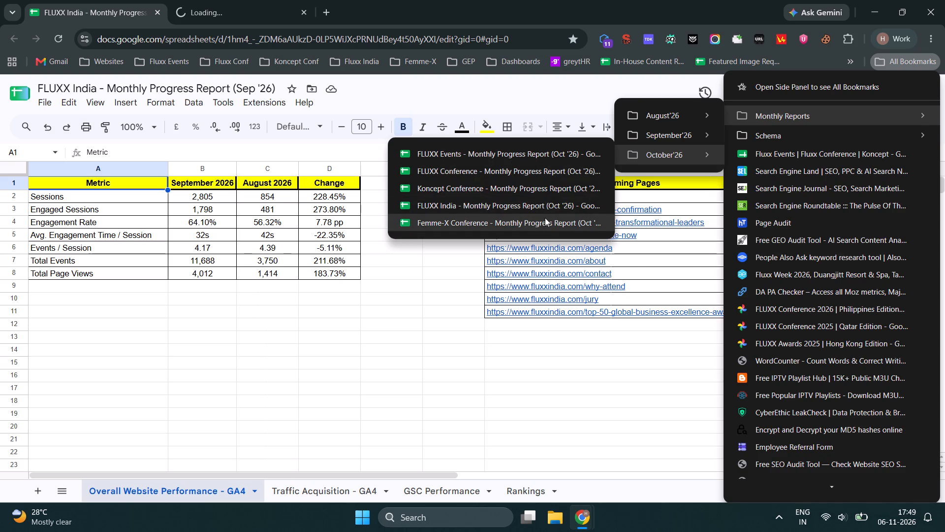
middle_click(542, 201)
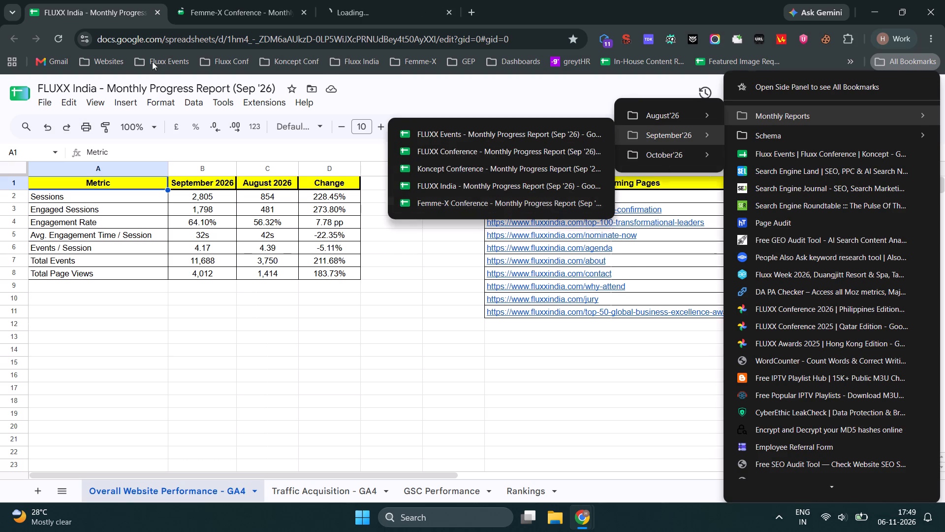
left_click(158, 11)
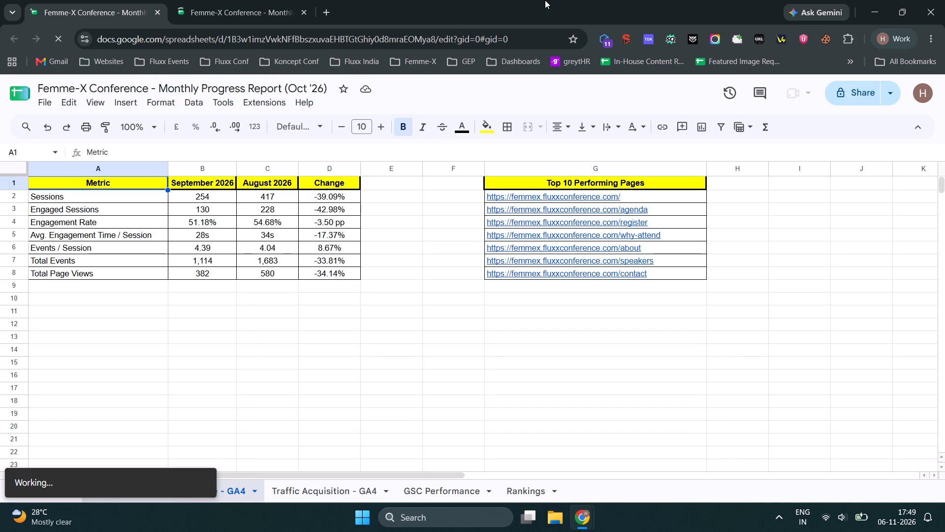
In Femme-X's October GA4 overview, change the period headers to October 2026 in B1 and September 2026 in C1, fitting column C's width.
left_click(220, 180)
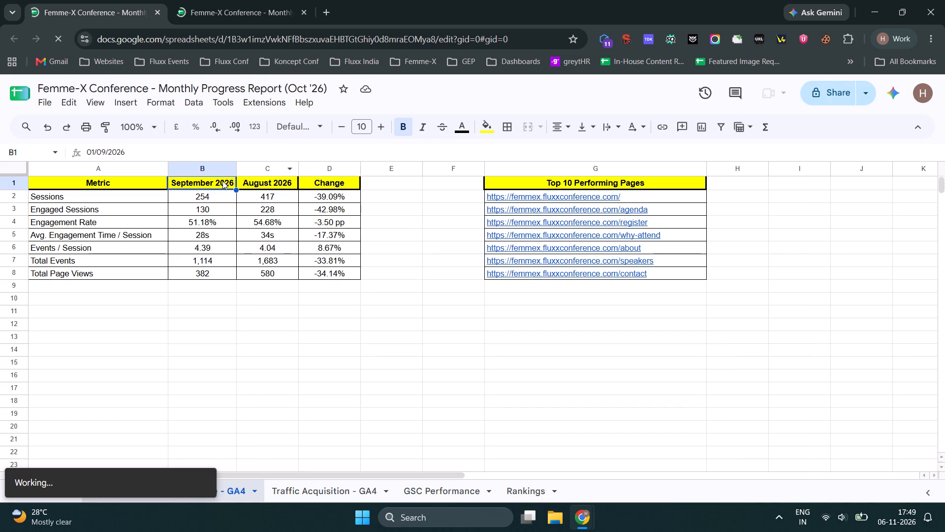
key("ctrl+c")
left_click(253, 183)
key("ctrl+v")
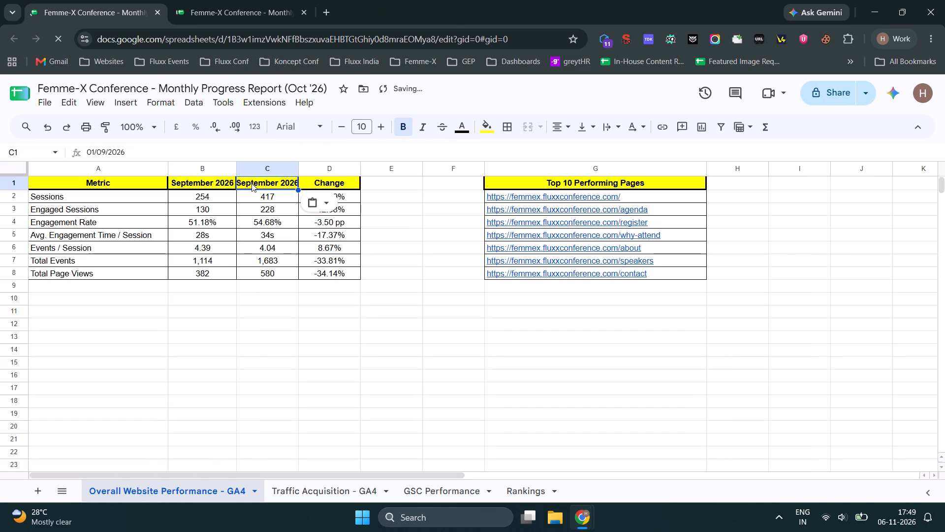
double_click(299, 170)
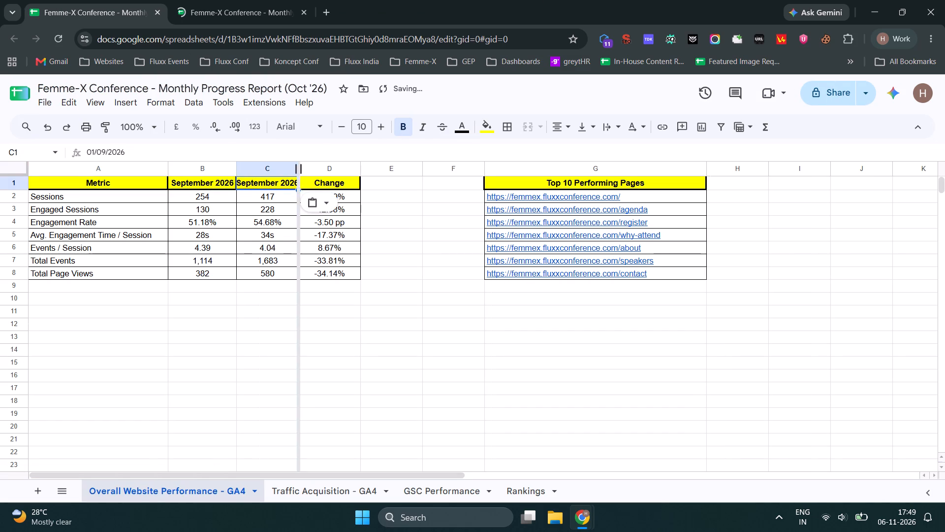
double_click(217, 184)
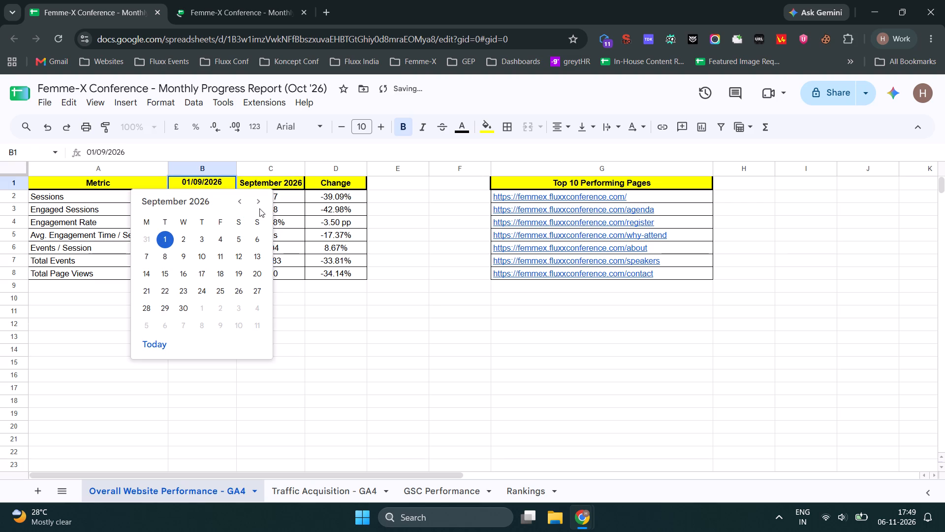
left_click(197, 310)
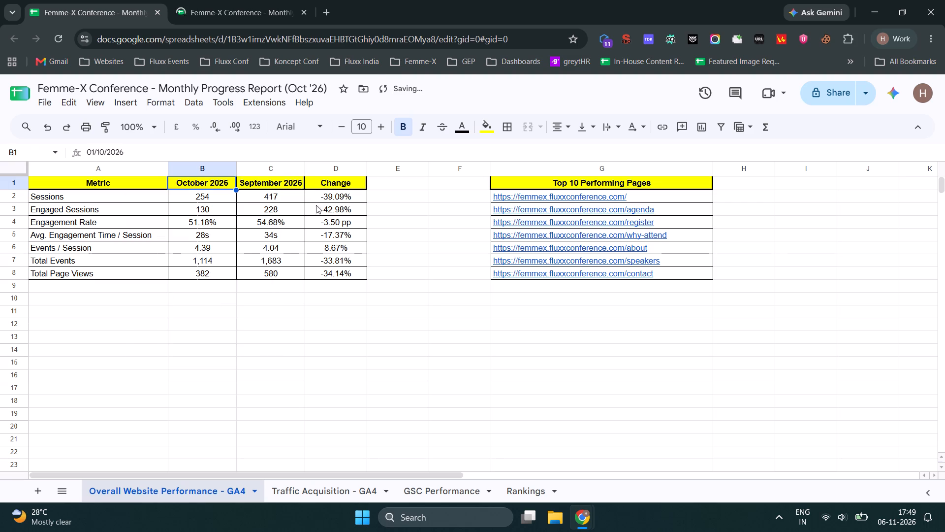
Copy the metric values from B2:B8 into the September 2026 column C2:C8, and clear the October 2026 values in B2:B8.
left_click_drag(220, 197, 214, 246)
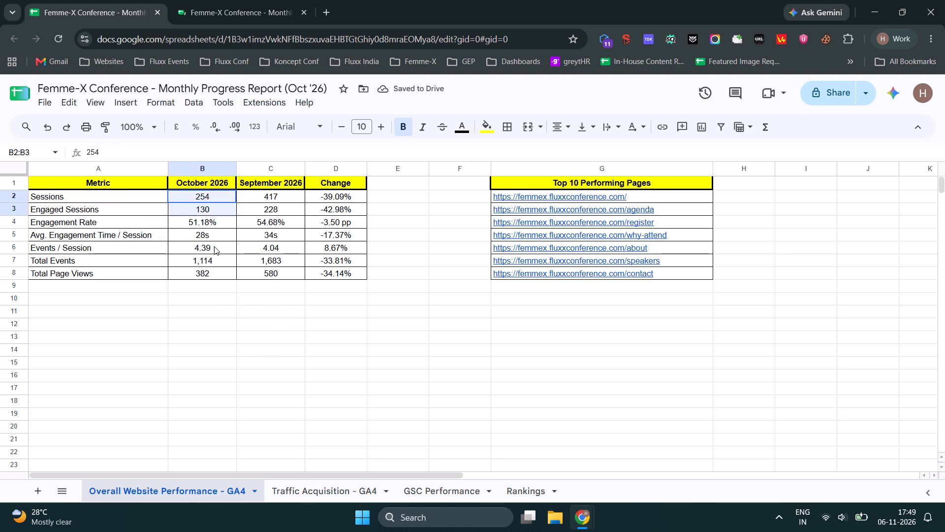
left_click_drag(214, 246, 217, 272)
key("ctrl+c")
left_click(281, 197)
key("ctrl+v")
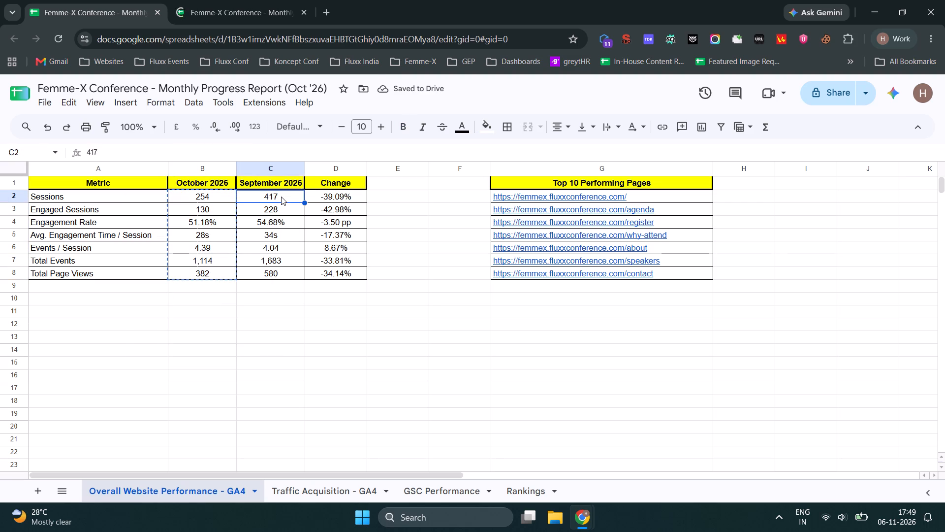
left_click_drag(211, 198, 216, 278)
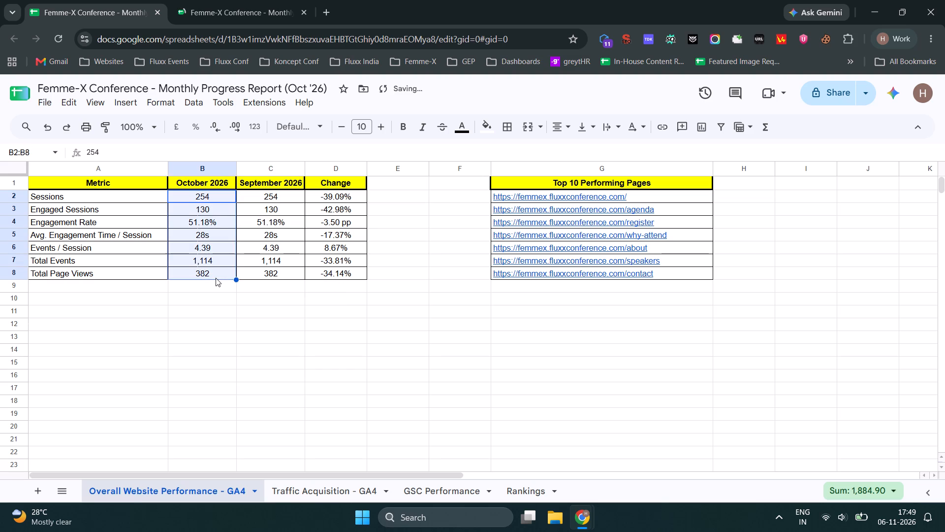
key("Delete")
left_click(126, 186)
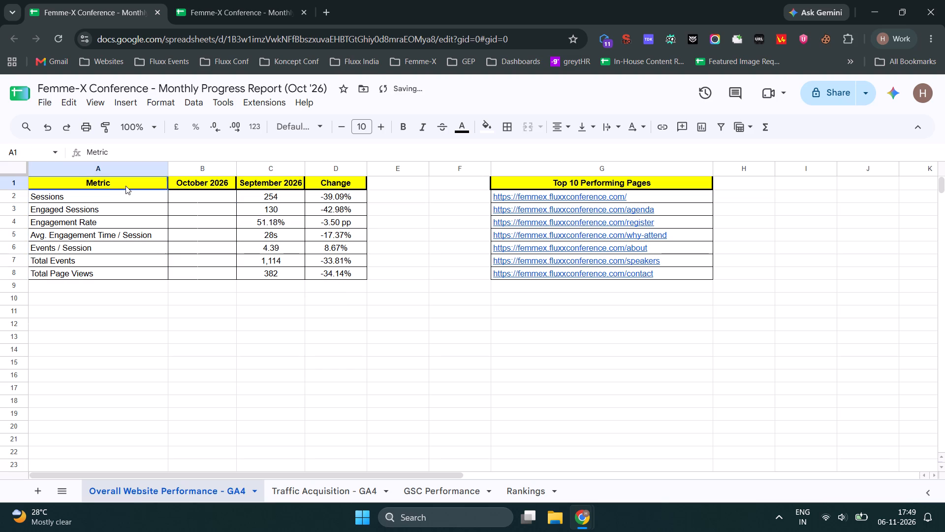
Copy the October 2026 and September 2026 headers into B1:C1 of the Traffic Acquisition - GA4 sheet and fit column C's width.
left_click(327, 496)
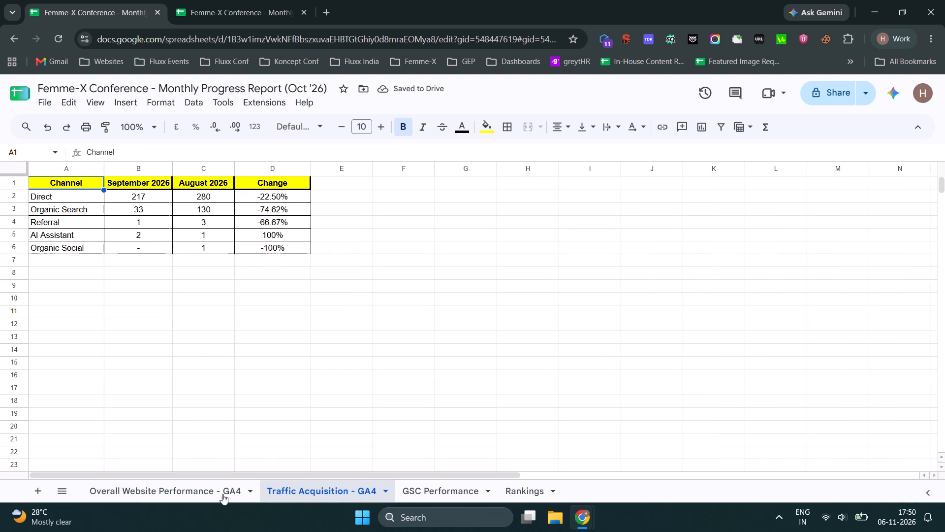
left_click(182, 487)
left_click(213, 183)
left_click(276, 180, "shift")
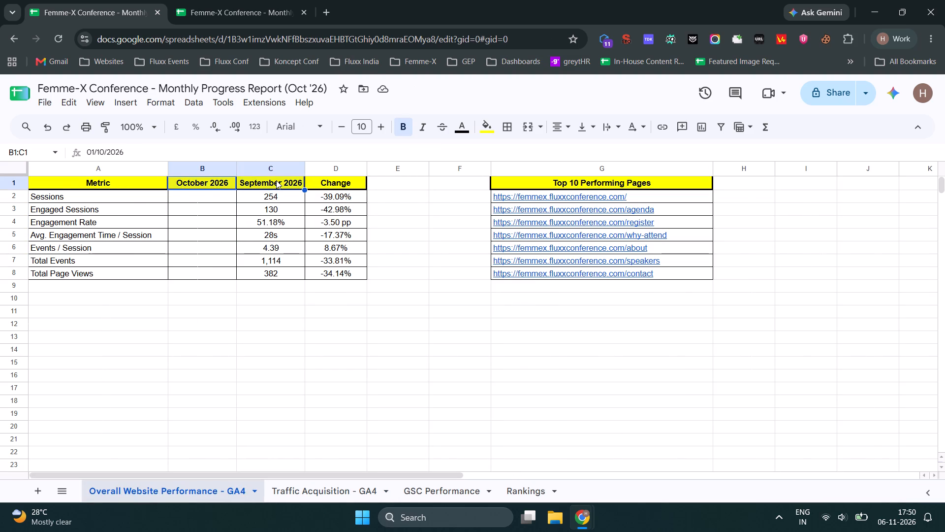
key("ctrl+c")
left_click(341, 489)
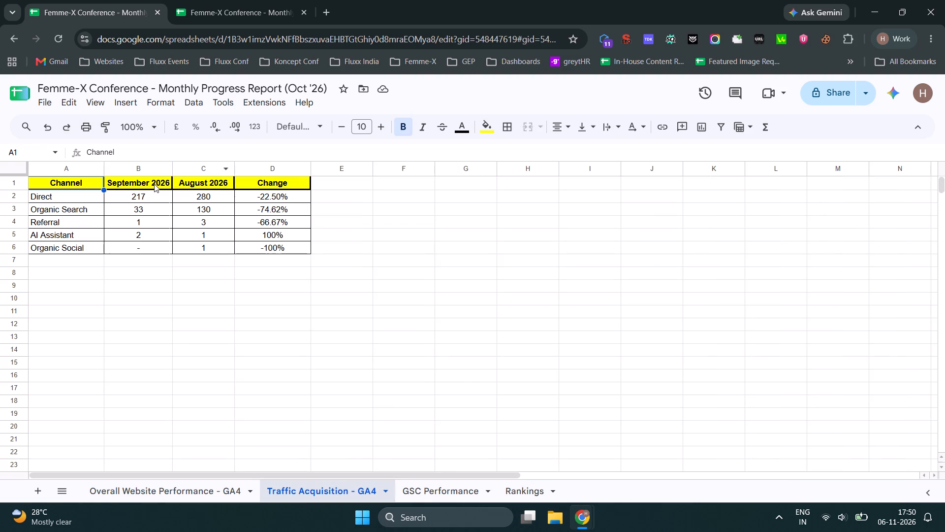
left_click(154, 182)
key("ctrl+v")
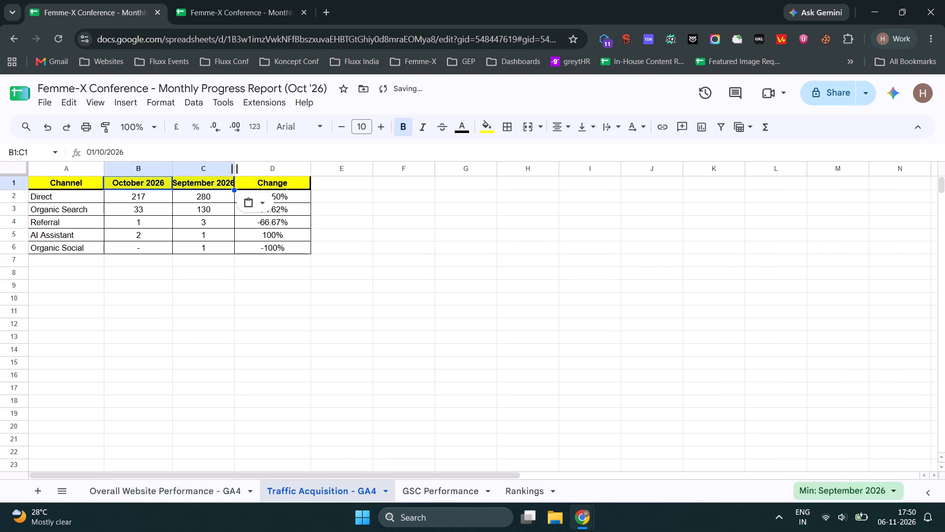
double_click(233, 169)
Paste the October 2026 and September 2026 headers into B1:C1 of the GSC Performance sheet and fit column C's width.
left_click(447, 489)
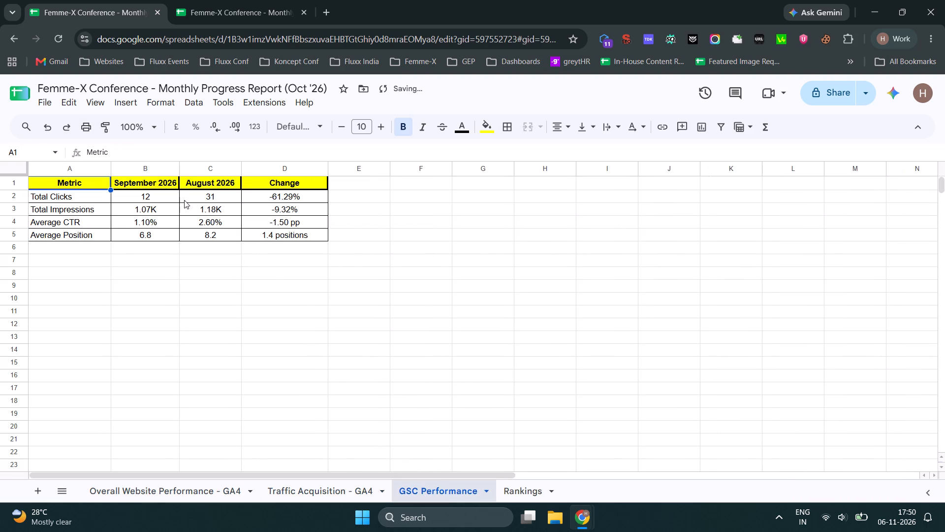
left_click(168, 186)
key("ctrl+v")
double_click(241, 168)
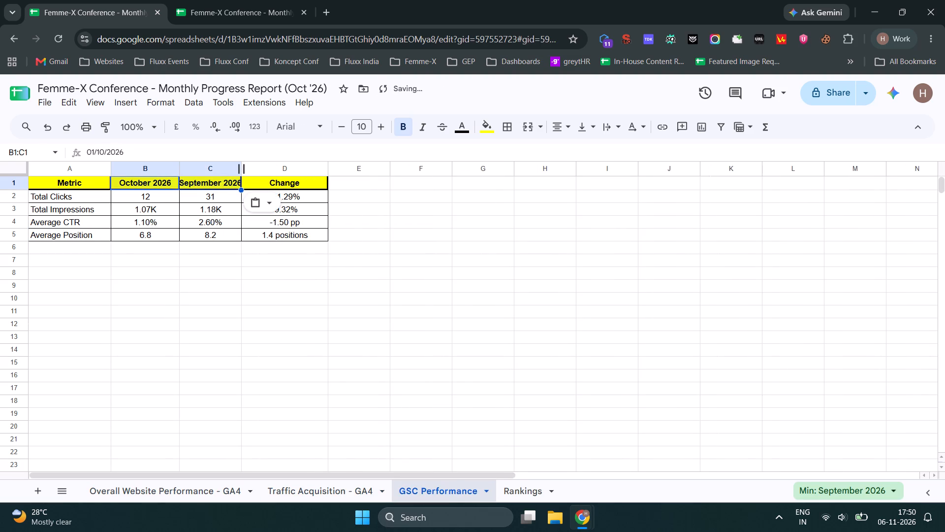
left_click(82, 183)
Return to the Overall Website Performance - GA4 sheet, then switch to Google Analytics and open the Femme-X Conference property from its bookmark.
left_click(199, 494)
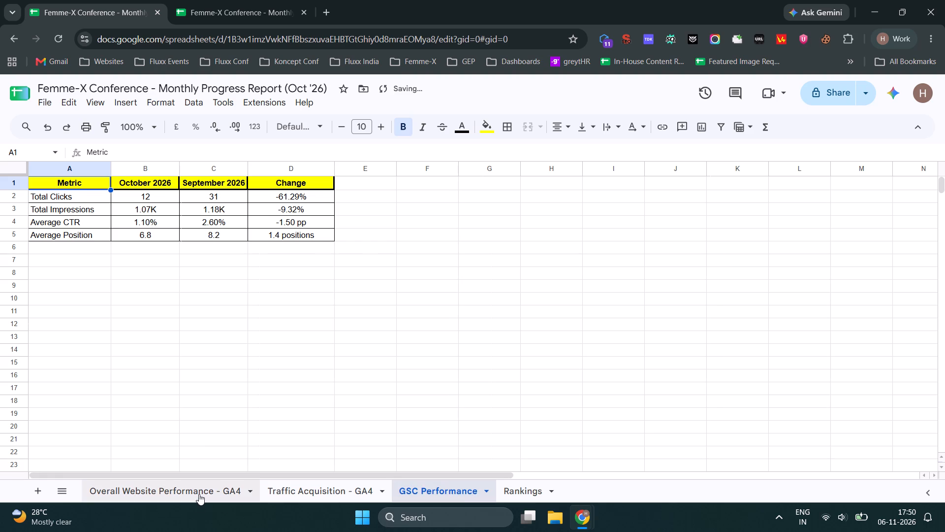
left_click(116, 189)
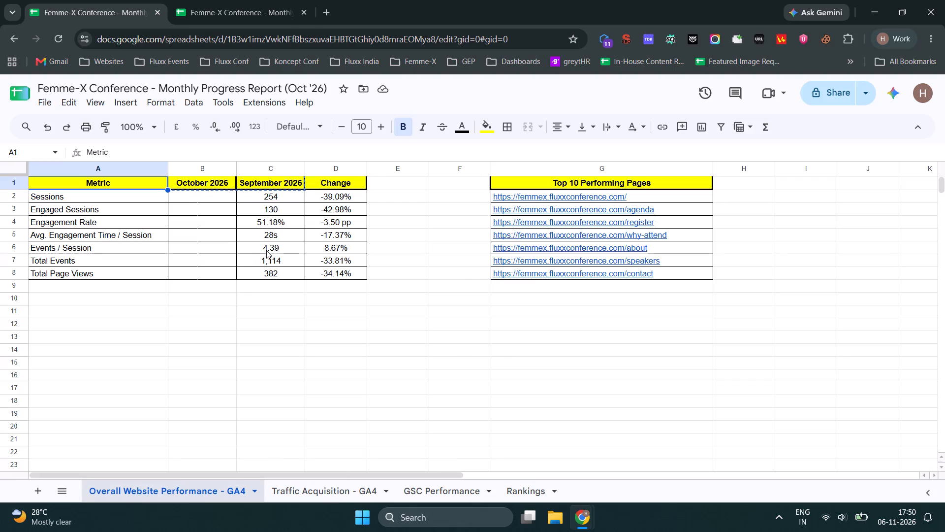
key("alt+Tab")
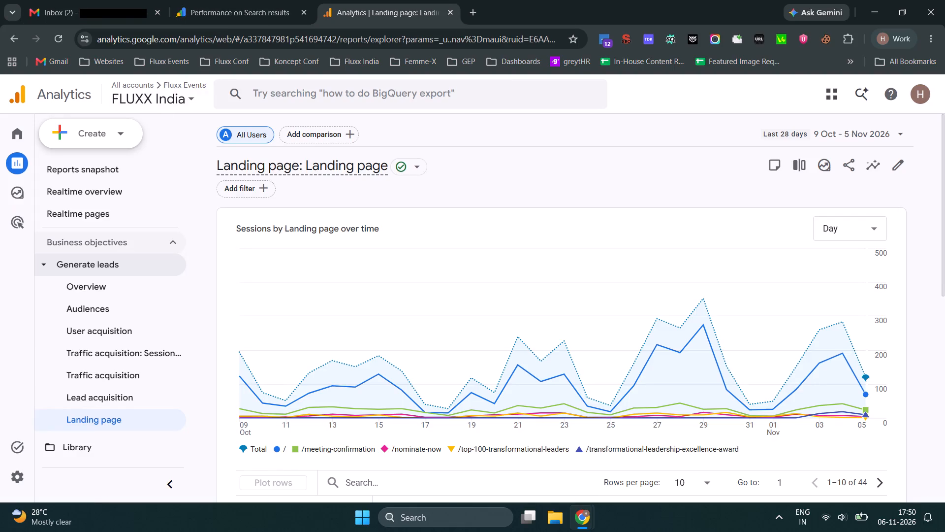
left_click(420, 62)
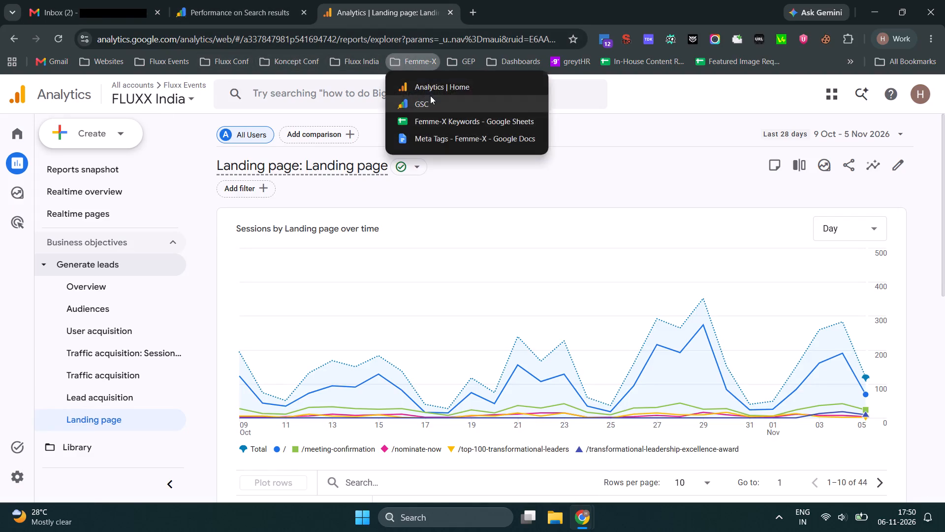
left_click(438, 84)
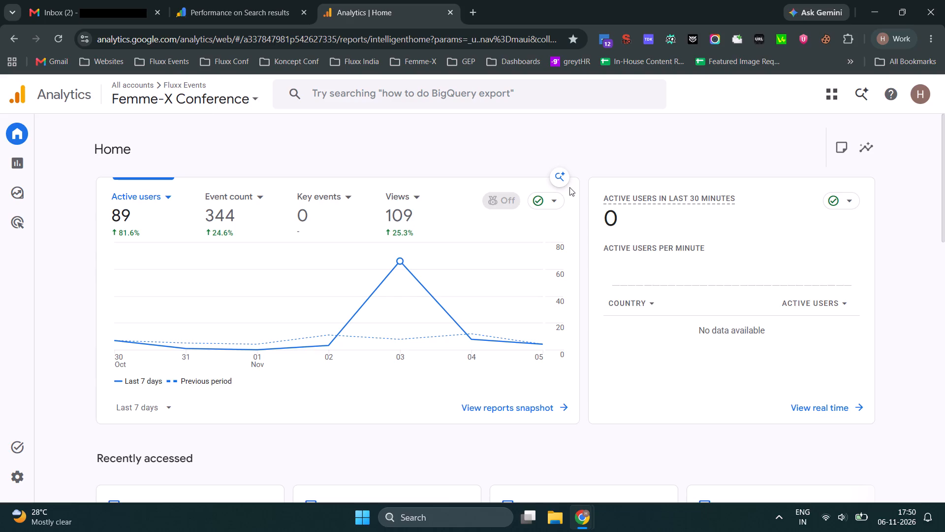
Open the Traffic acquisition: Session primary channel group report from the Generate leads reports.
left_click(13, 160)
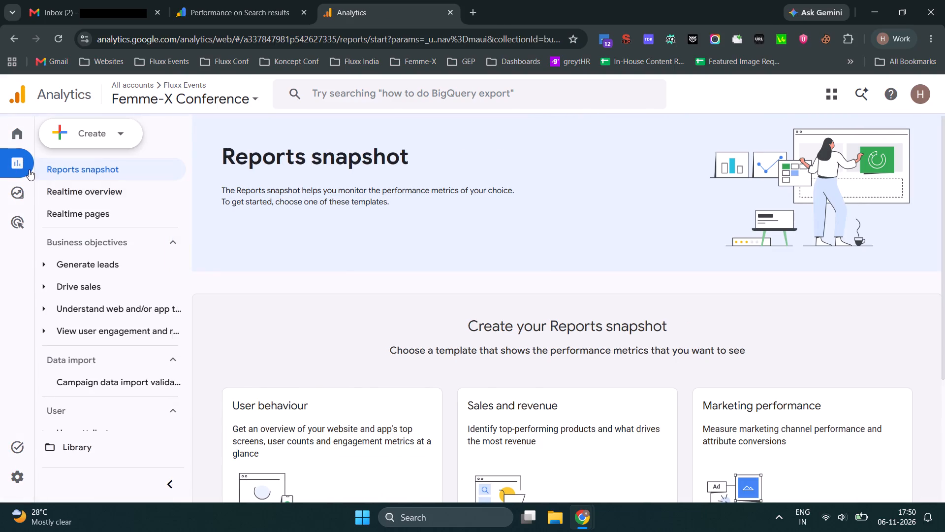
left_click(137, 266)
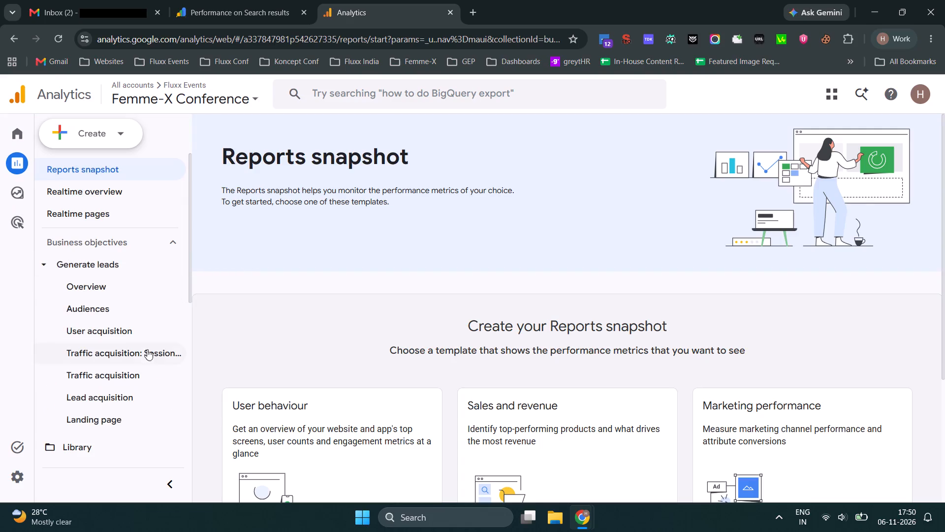
left_click(147, 355)
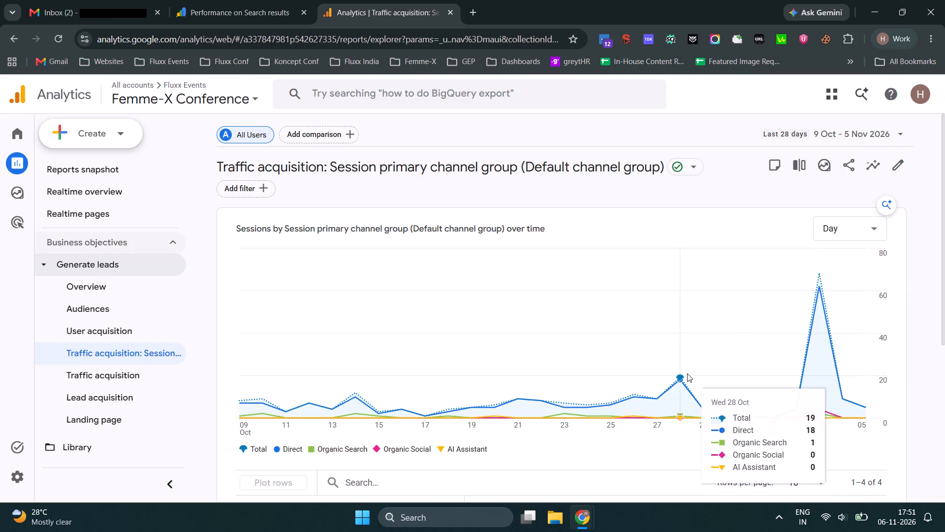
left_click(856, 141)
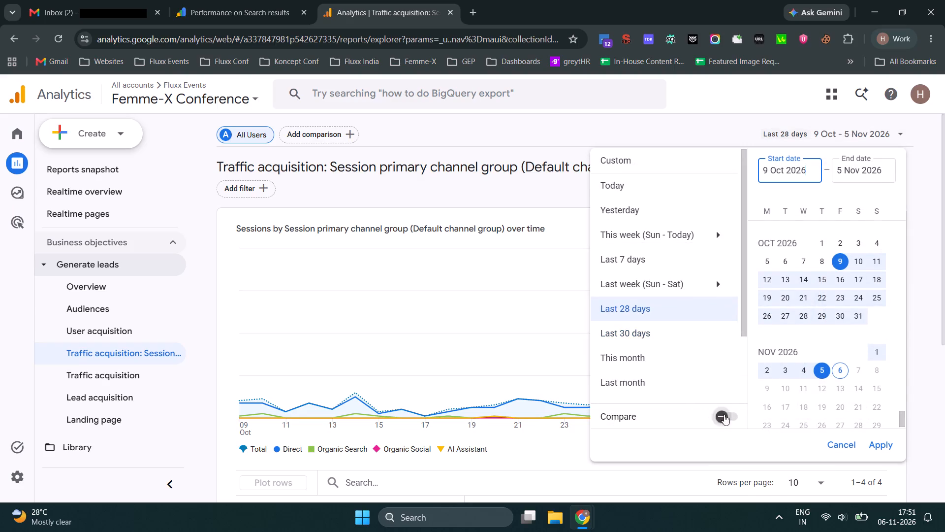
left_click(684, 330)
left_click(728, 417)
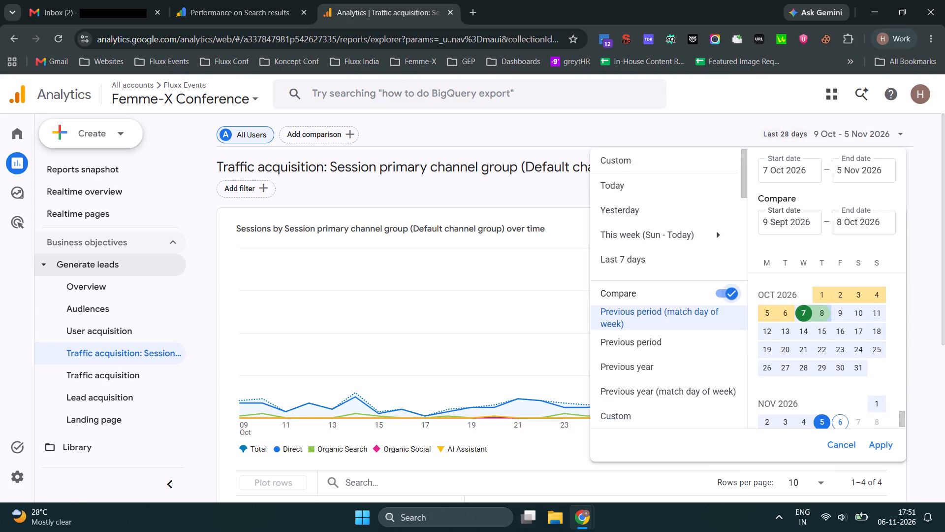
left_click(784, 178)
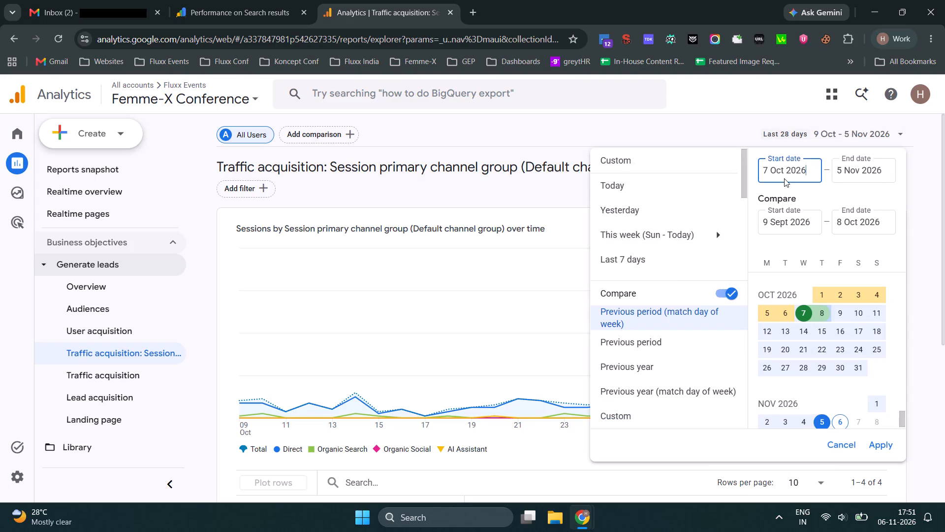
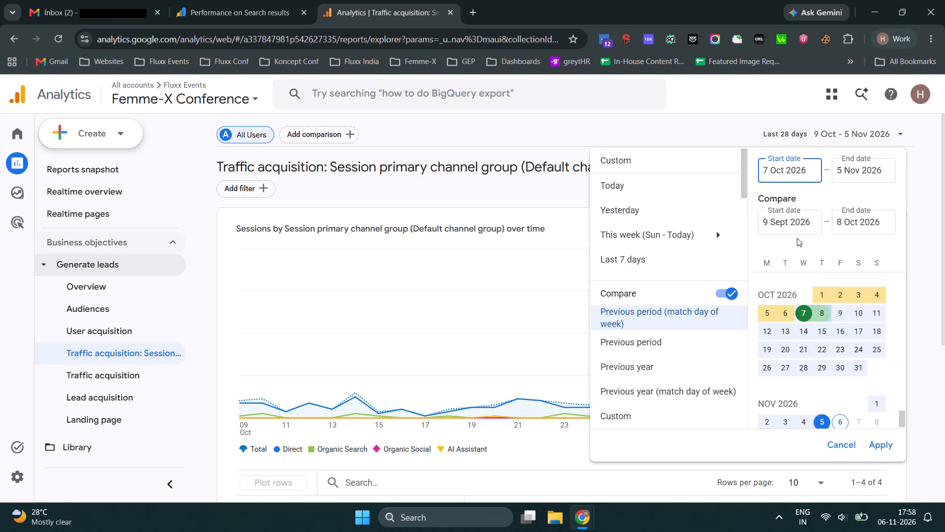
Apply a custom date range of 1 Oct–31 Oct 2026 compared with 1 Sept–30 Sept 2026 to the traffic acquisition report.
left_click(787, 223)
scroll(797, 319, "up", 2)
left_click(784, 306)
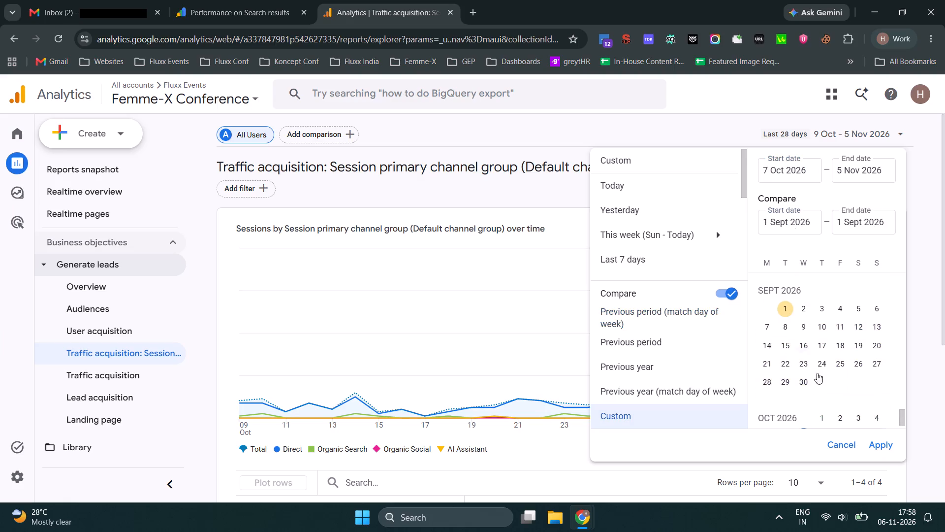
left_click(809, 380)
scroll(831, 347, "down", 2)
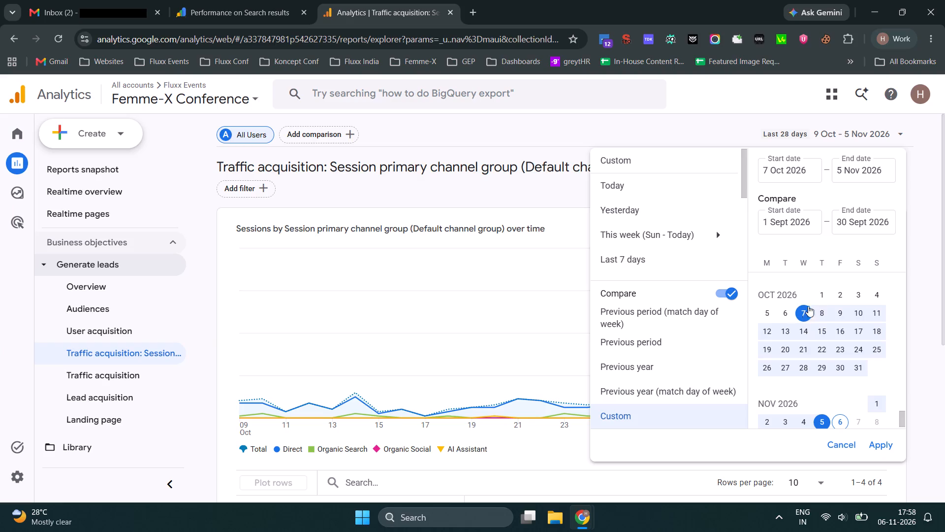
left_click(790, 174)
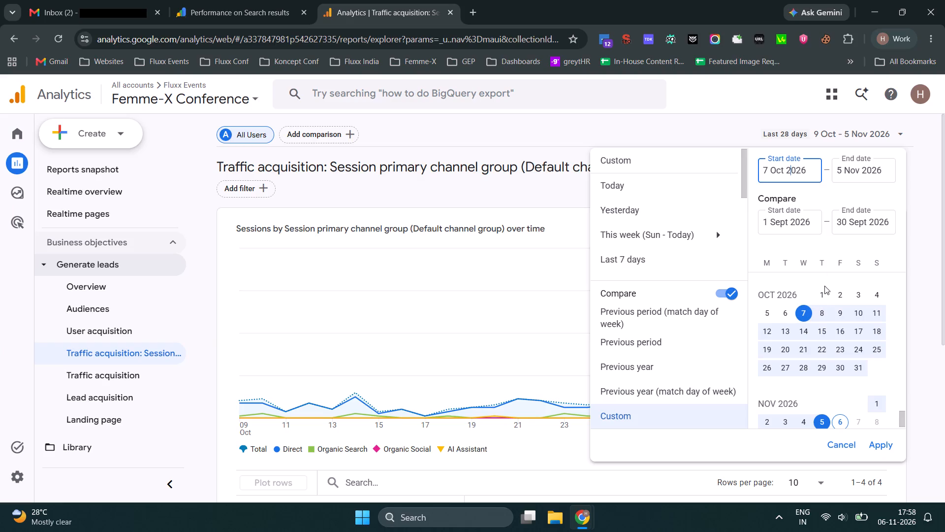
left_click(823, 293)
left_click(858, 368)
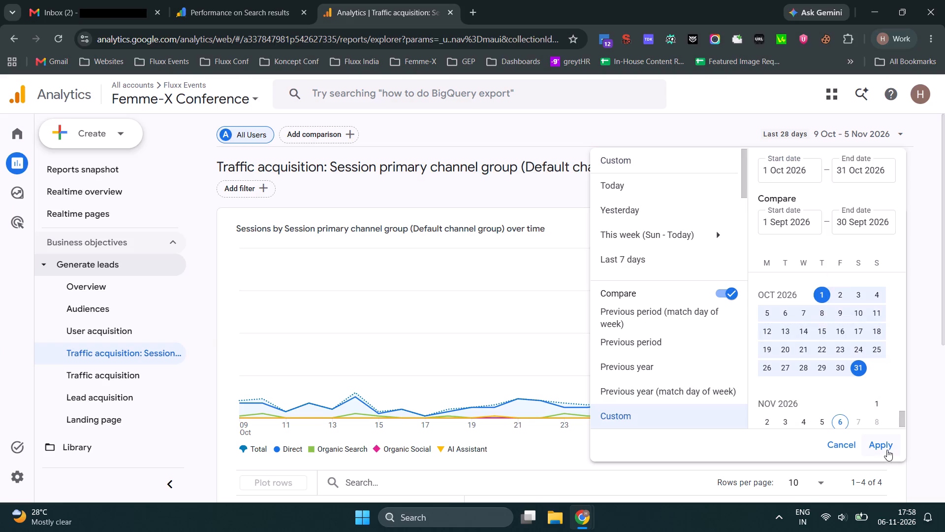
left_click(887, 450)
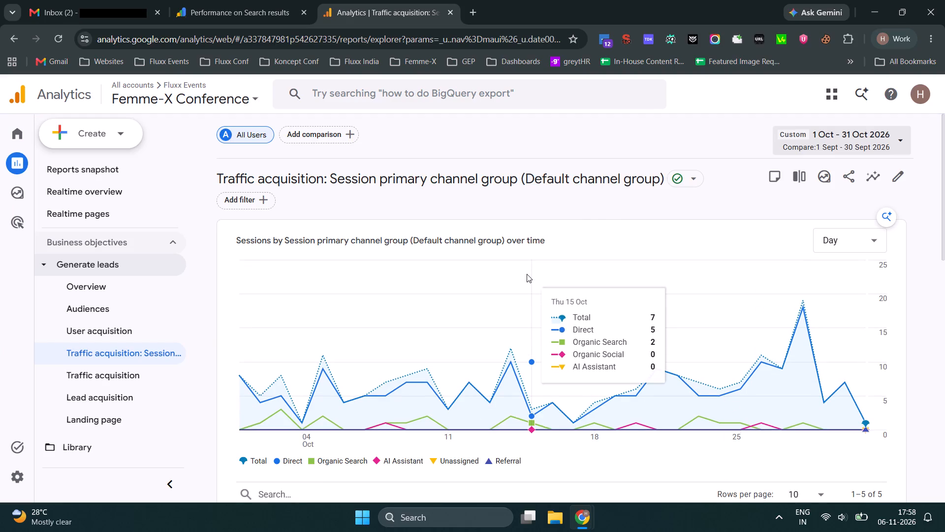
Copy the total October sessions, 203, from the channel table into B2 of the Femme-X Conference report's Overall Website Performance - GA4 sheet.
scroll(527, 274, "down", 5)
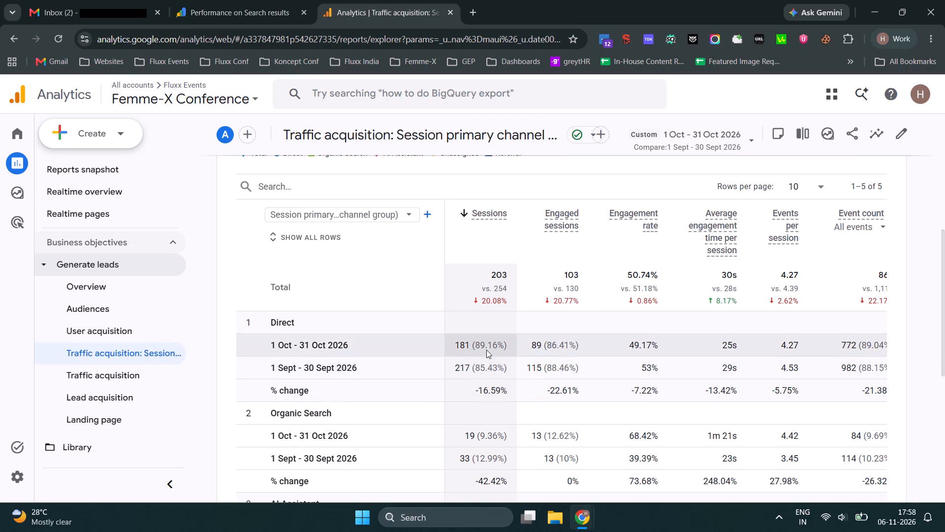
scroll(493, 342, "up", 4)
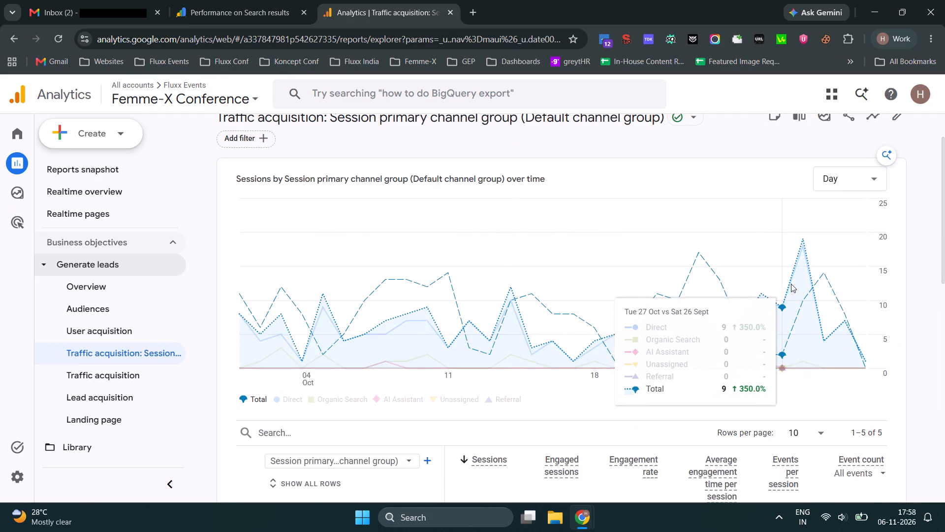
scroll(674, 289, "up", 1)
scroll(303, 297, "down", 5)
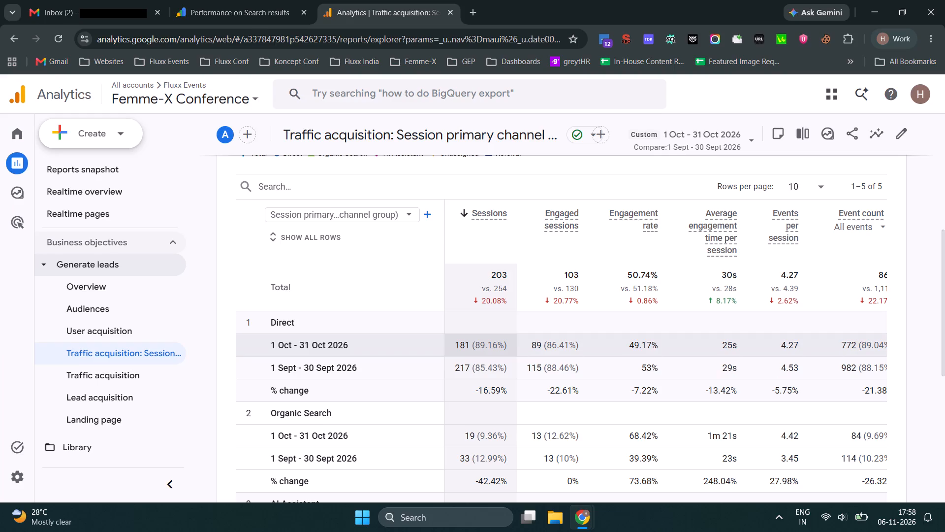
key("alt+Tab")
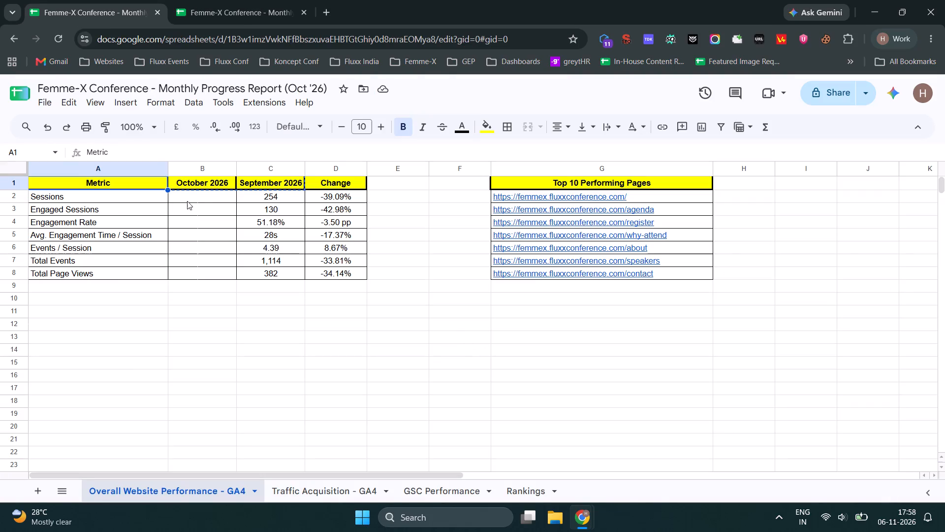
left_click(204, 197)
key("alt+Tab")
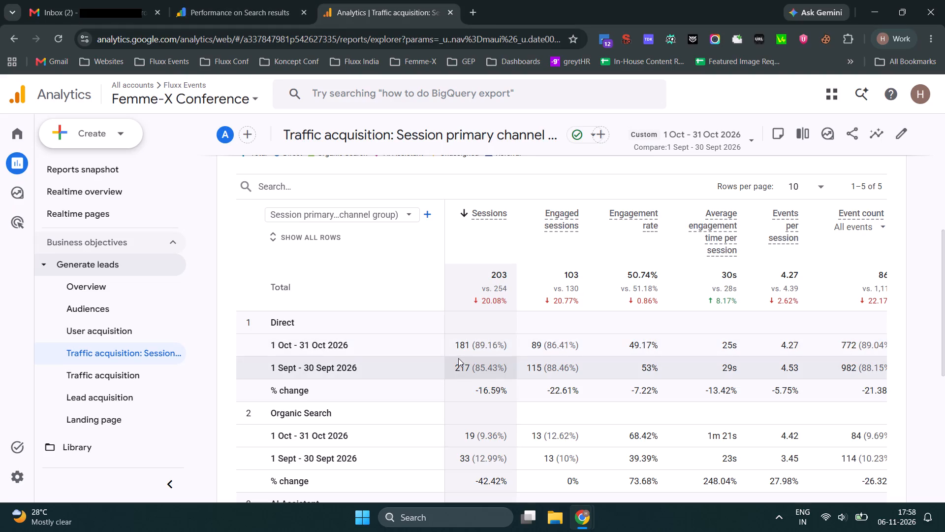
double_click(504, 275)
key("ctrl+c")
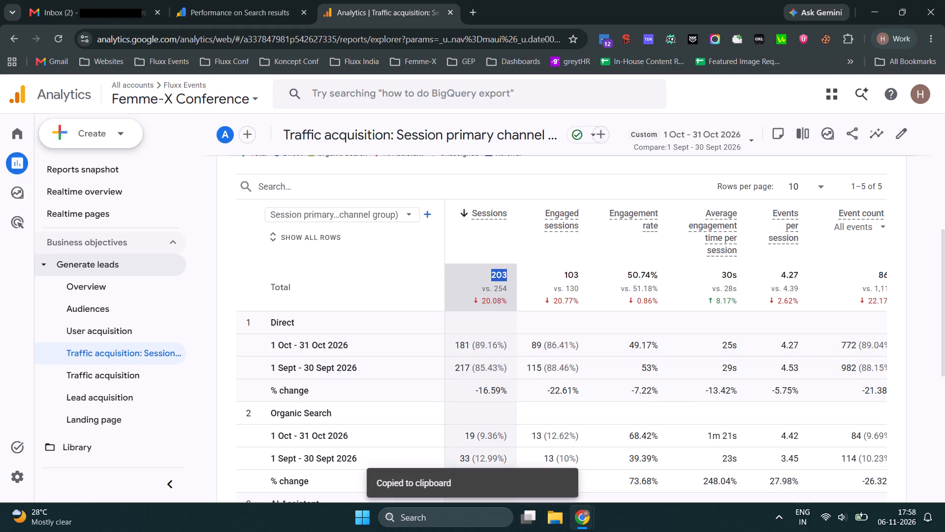
key("alt+Tab")
key("ctrl+shift+v")
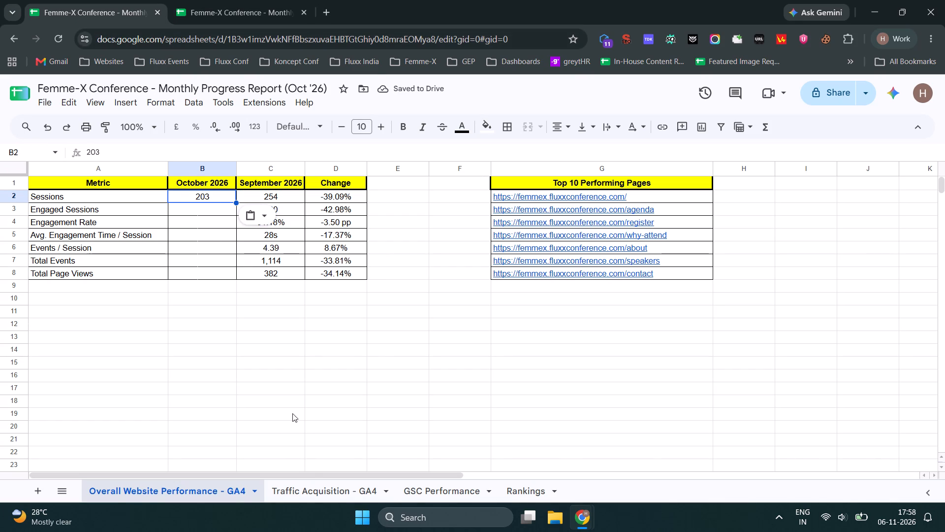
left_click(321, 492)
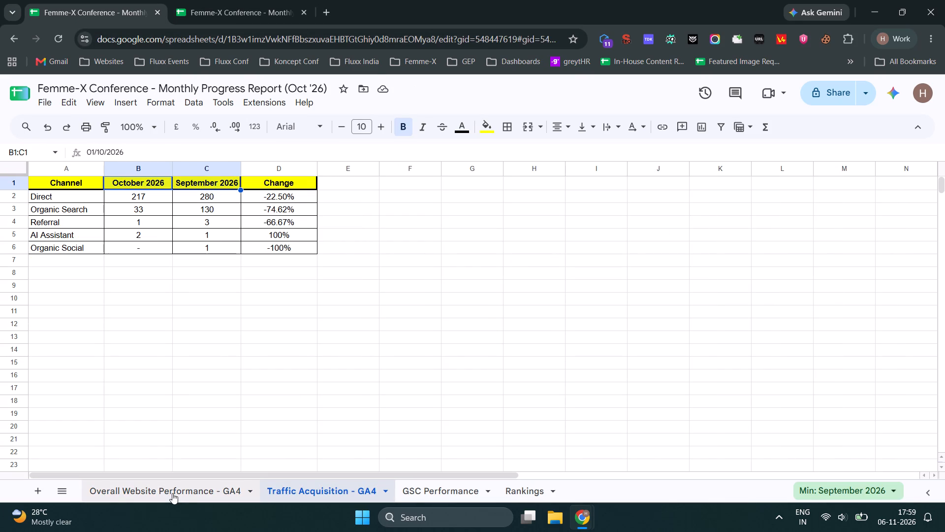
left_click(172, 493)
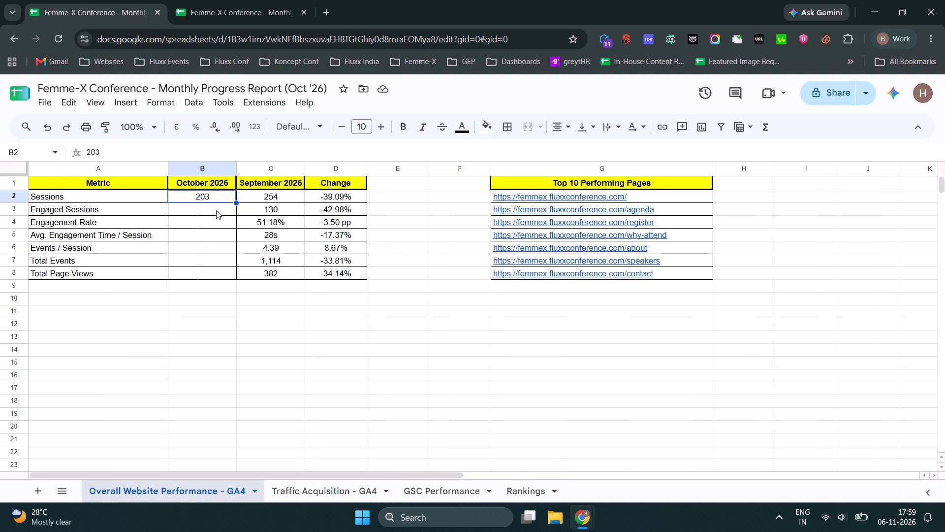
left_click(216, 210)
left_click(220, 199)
Open the bookmarked FLUXX India October '26 progress report, check its Traffic Acquisition - GA4 sheet, and close the report.
left_click(912, 59)
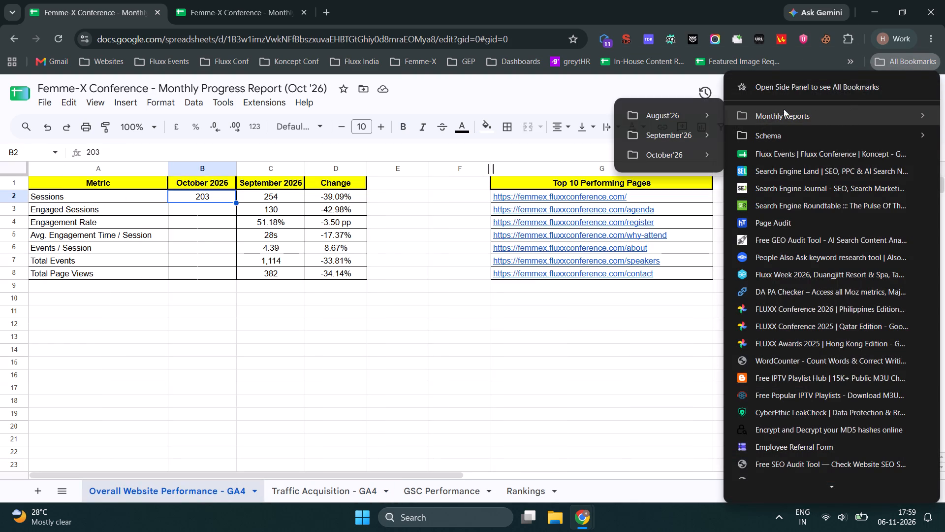
middle_click(509, 208)
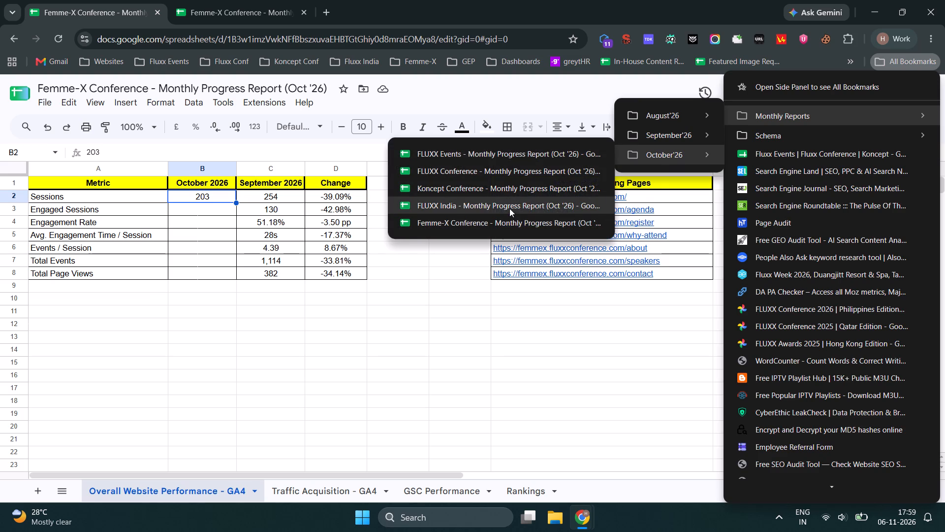
left_click(345, 0)
left_click(345, 0)
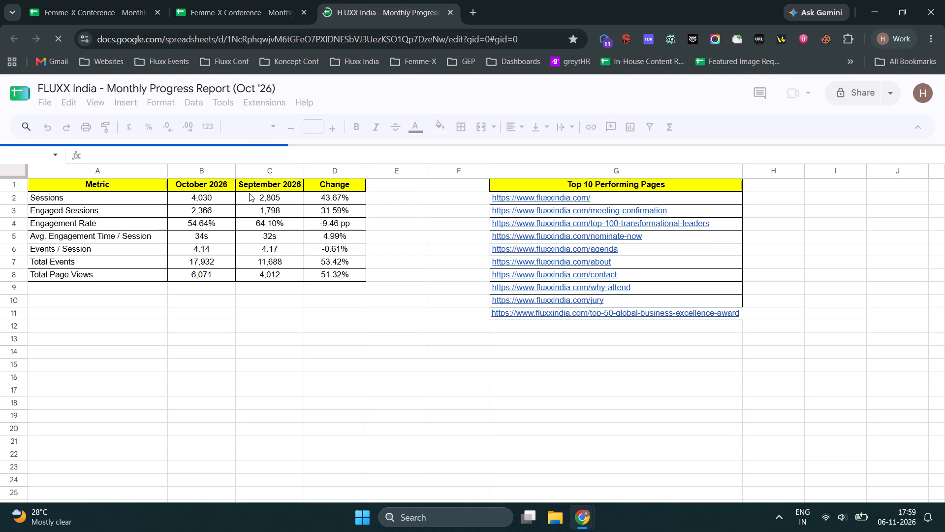
left_click(303, 499)
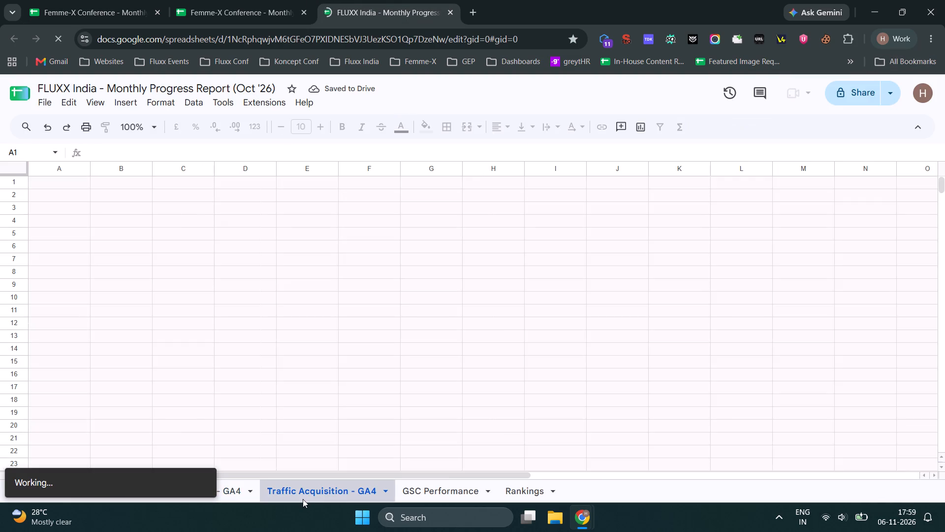
left_click(227, 498)
left_click(445, 14)
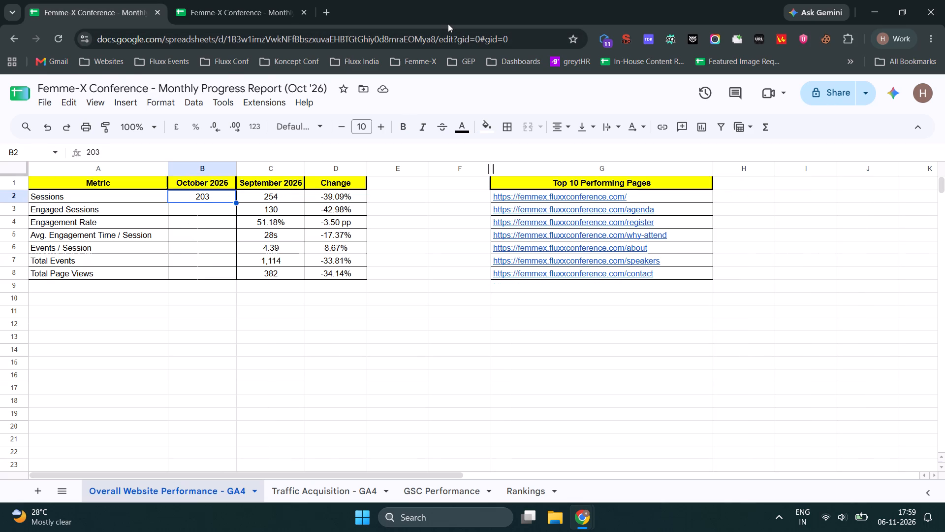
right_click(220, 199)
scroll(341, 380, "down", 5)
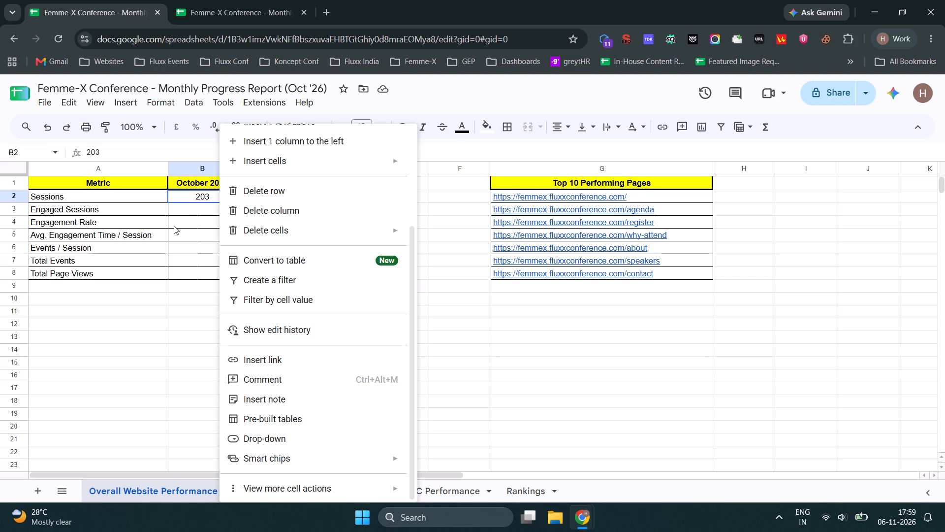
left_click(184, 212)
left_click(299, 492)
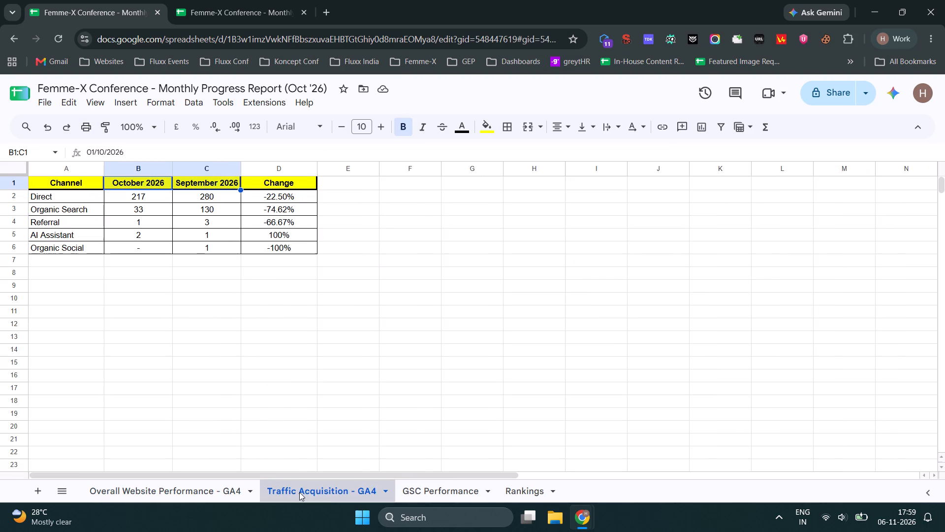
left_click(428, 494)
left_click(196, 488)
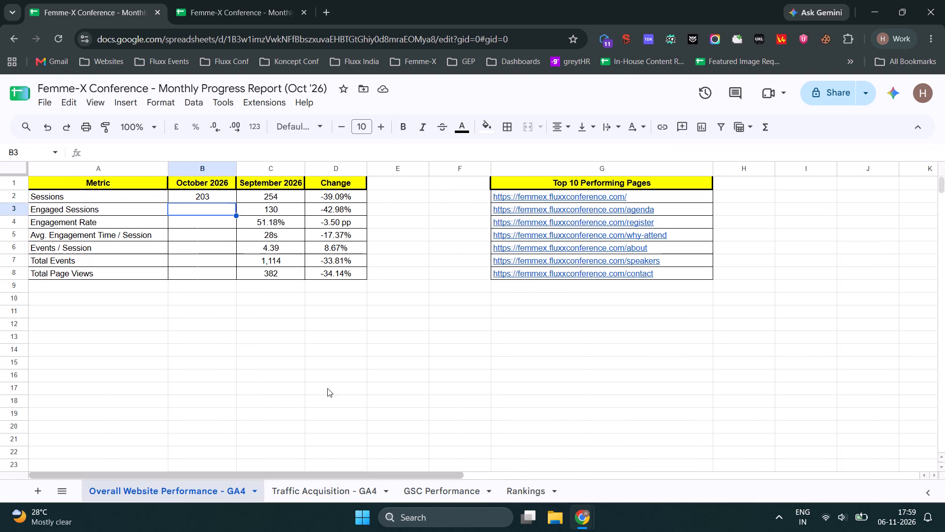
Reopen the FLUXX India October '26 progress report from the bookmarks, closing the extra Femme-X Conference copy.
left_click(892, 66)
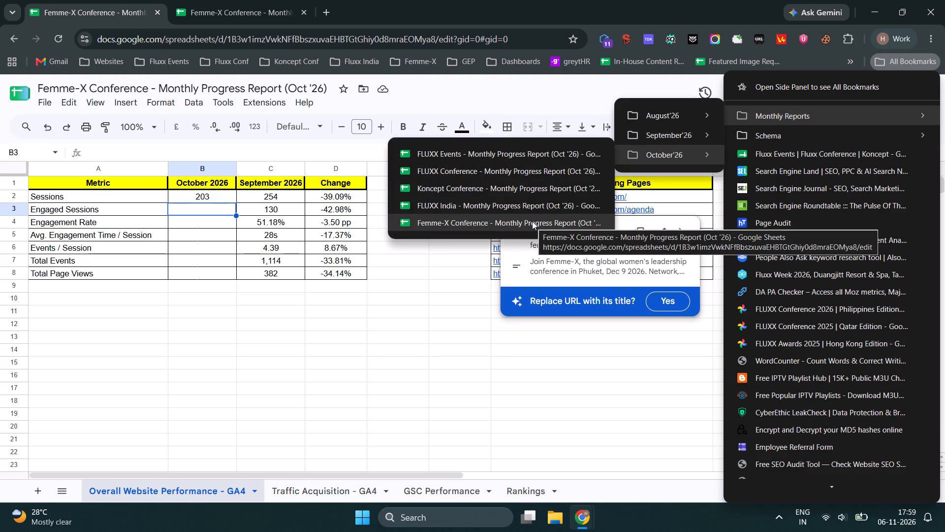
middle_click(532, 221)
middle_click(486, 199)
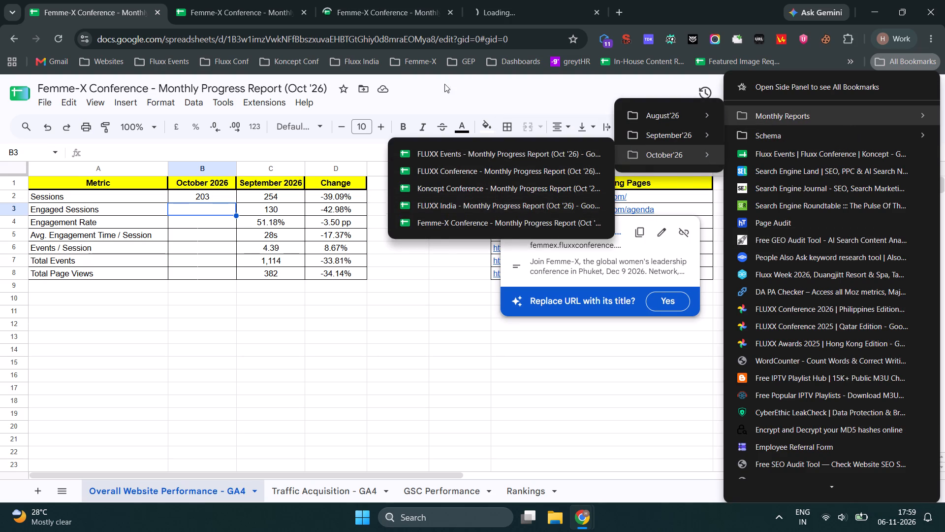
left_click(451, 12)
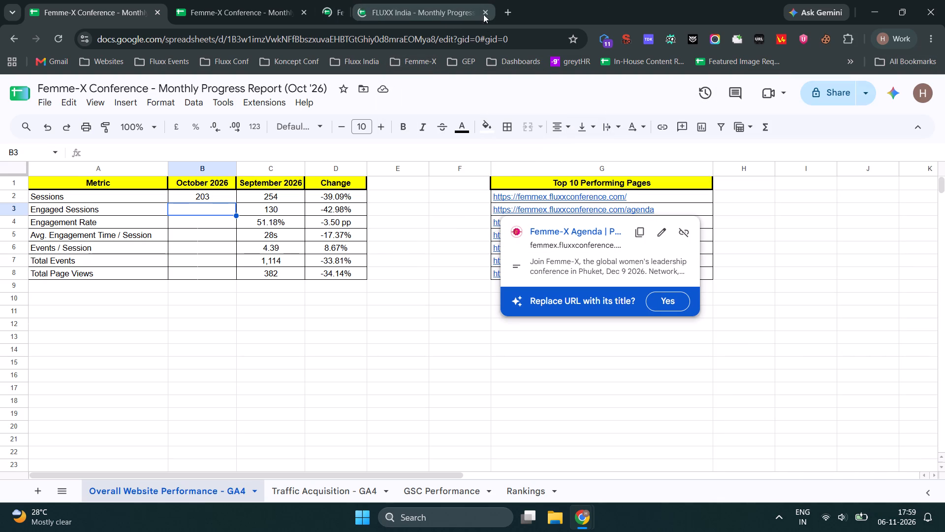
left_click(411, 0)
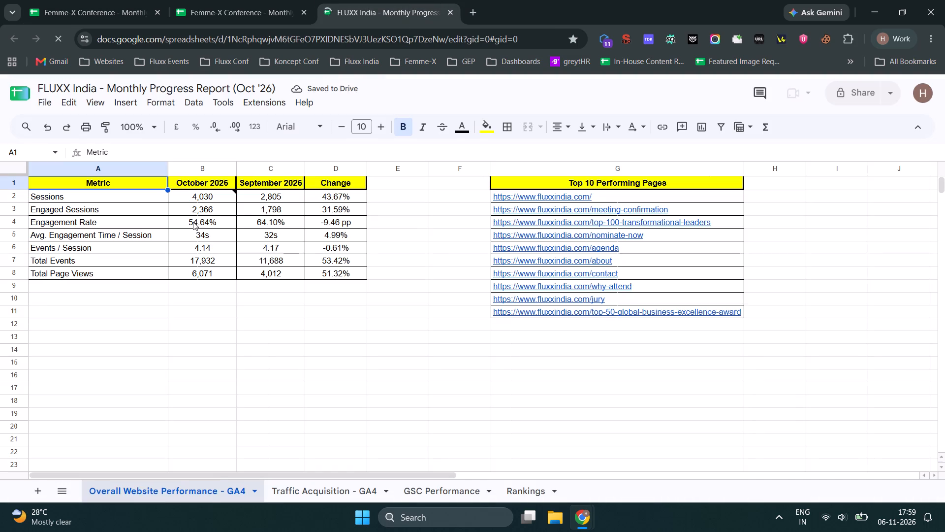
Copy the note "Actual value: 4,330 Removed 300 due to spike" from the October Sessions cell B2, and close the FLUXX India report.
left_click(203, 198)
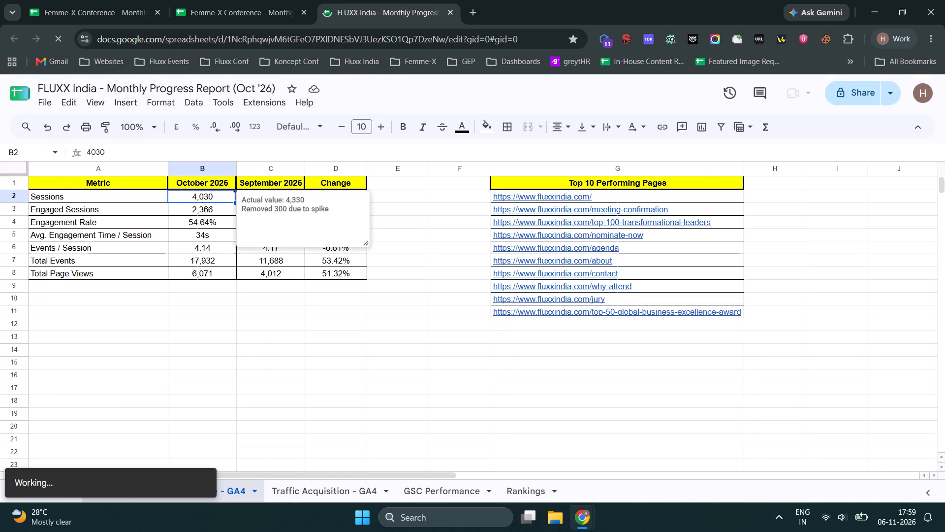
left_click_drag(331, 207, 218, 202)
key("ctrl+c")
key("ctrl+c")
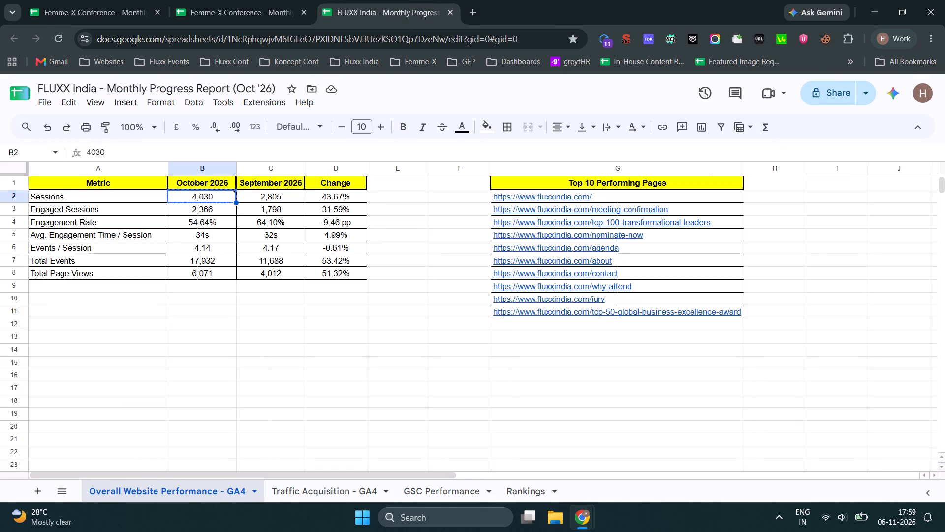
left_click(216, 196)
triple_click(305, 212)
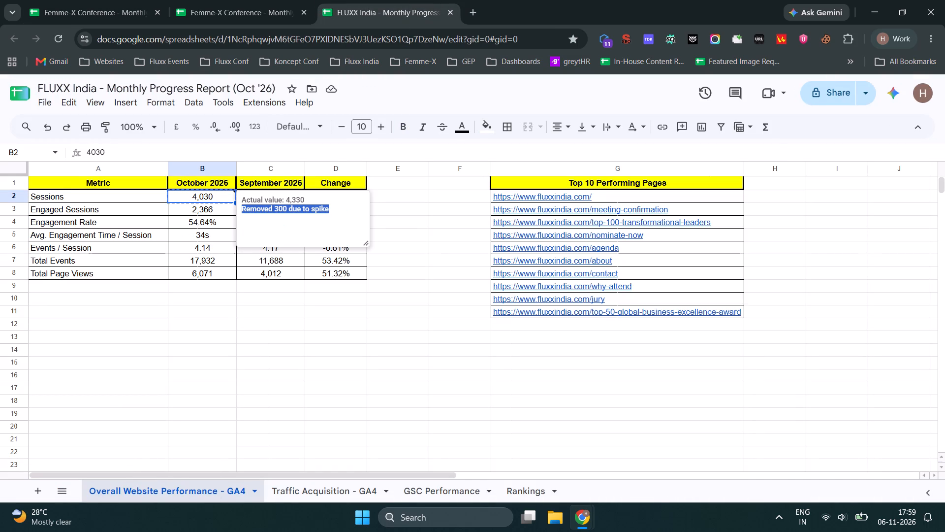
key("ctrl+a")
key("ctrl+c")
key("ctrl+c")
left_click(175, 198)
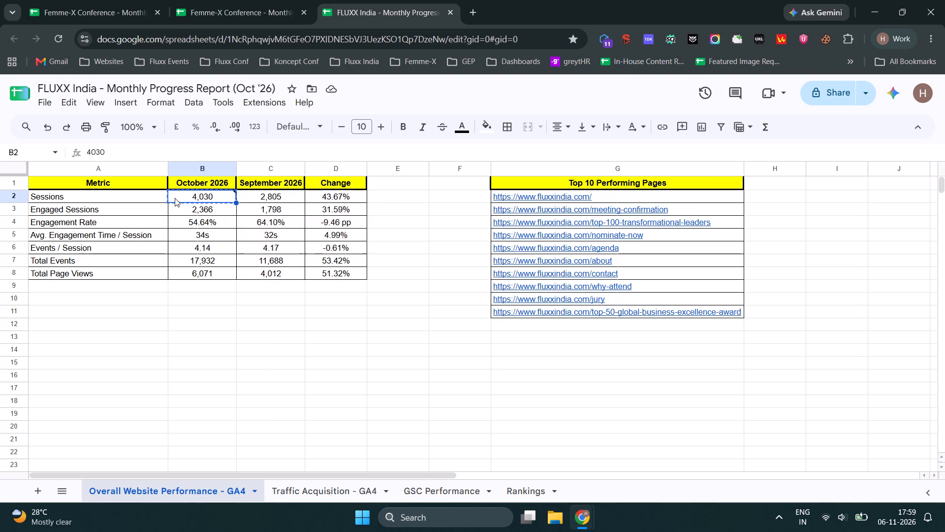
left_click(116, 196)
left_click(129, 183)
left_click(450, 16)
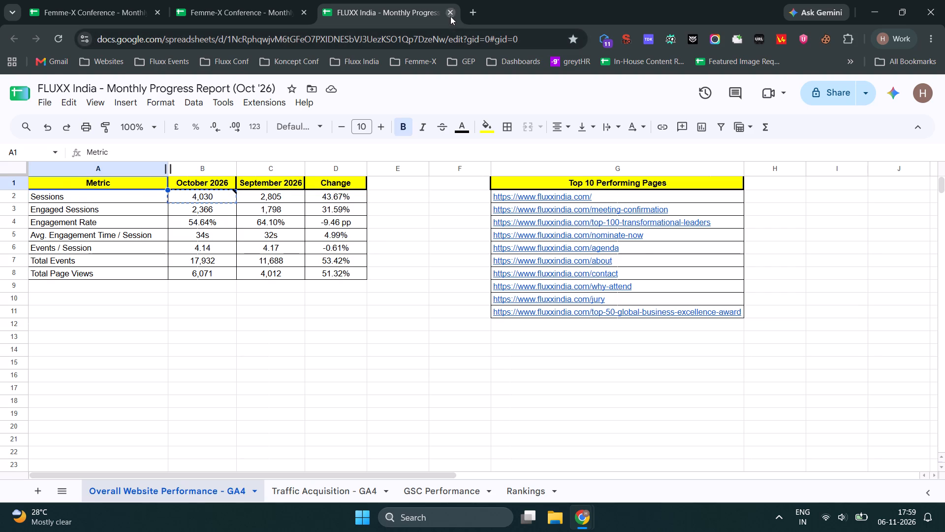
Insert a note on the October Sessions cell B2 in the Femme-X Conference report and paste the copied note text into it.
left_click(216, 197)
right_click(215, 197)
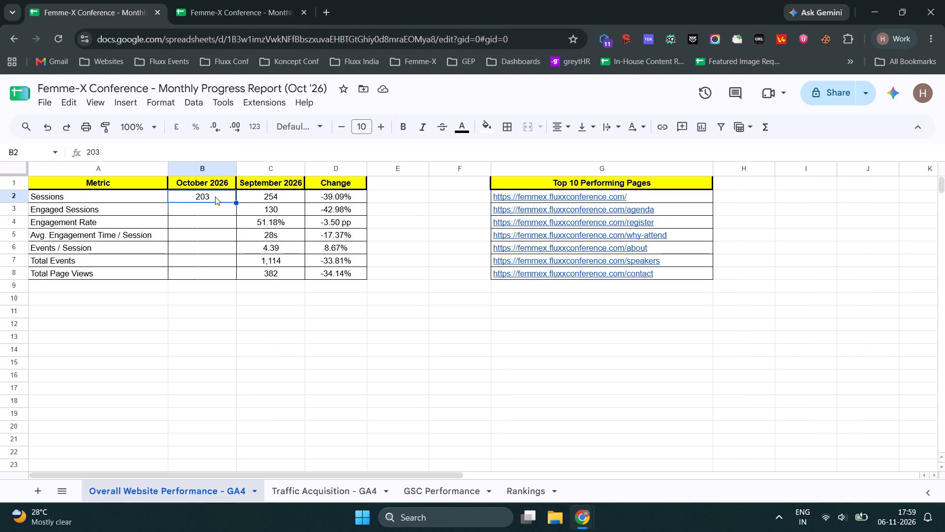
scroll(298, 378, "down", 4)
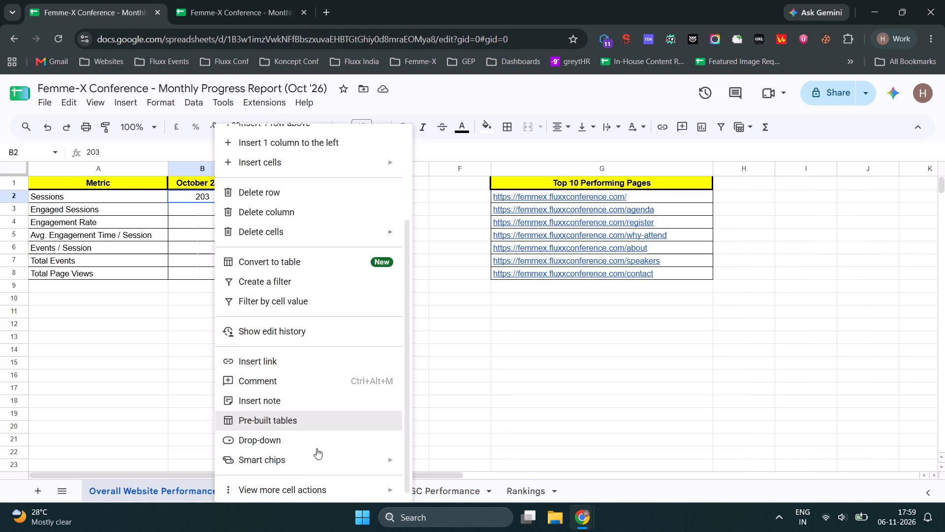
left_click(300, 400)
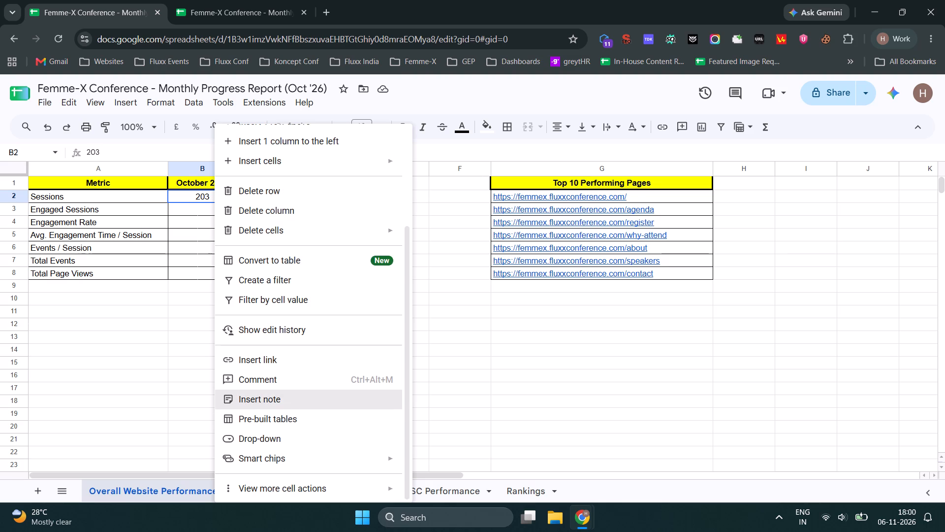
key("ctrl+v")
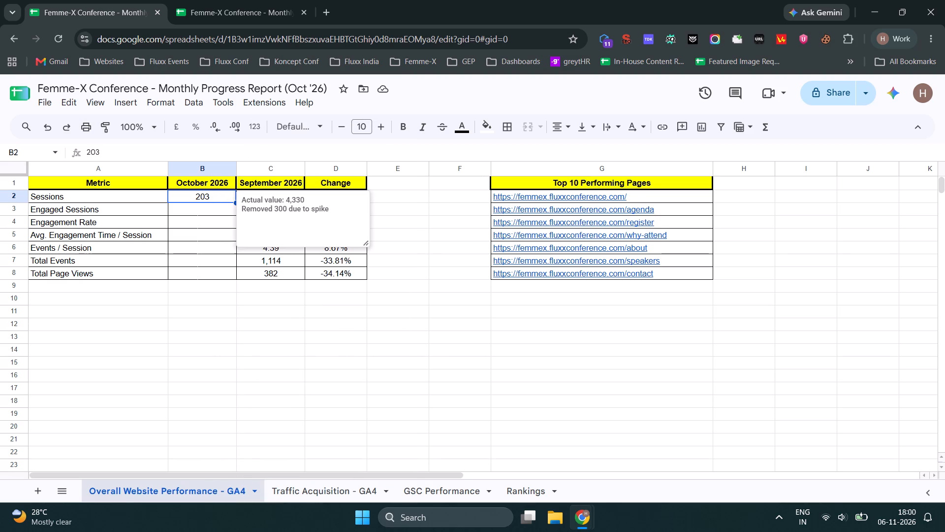
Edit the B2 note to read "Actual value: 230" and "Removed 30 due to spike".
left_click_drag(305, 199, 301, 199)
left_click_drag(301, 199, 287, 195)
key("BackSpace")
type("230")
key("Down")
key("Left")
key("Left")
key("Left")
key("Left")
key("Right")
key("BackSpace")
key("BackSpace")
key("0")
Set the October 2026 Sessions value in B2 to 200.
left_click(211, 198)
type("100")
key("Return")
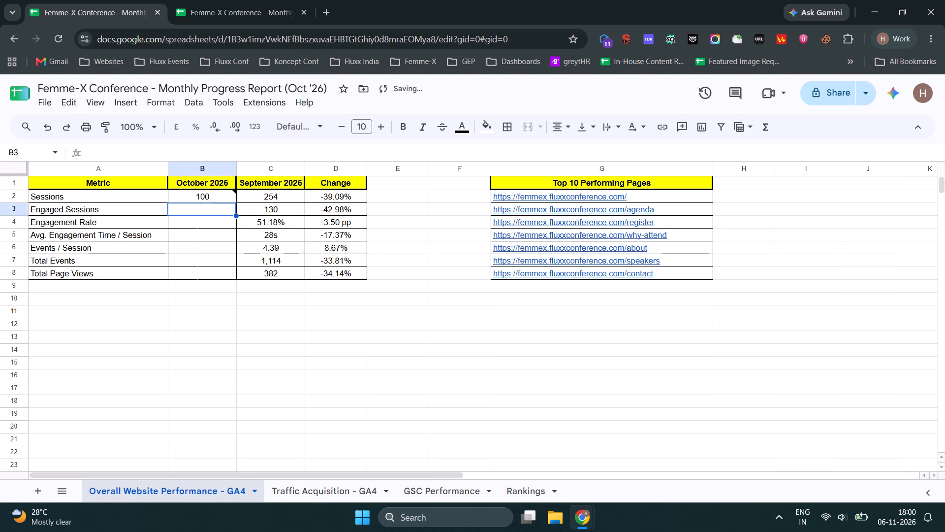
key("Up")
type("200]")
key("Return")
key("Up")
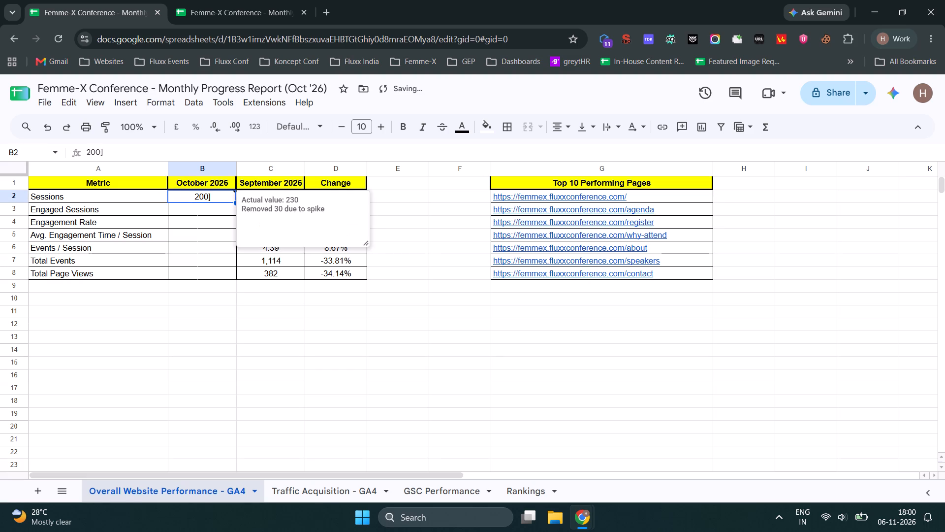
type("200")
key("Return")
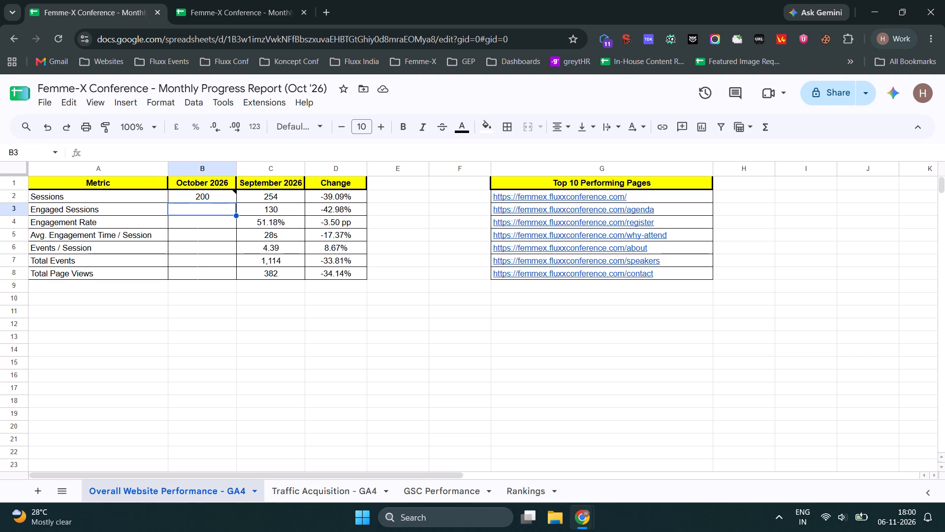
Copy the total October engaged sessions, 103, from the Analytics channel table into B3 as plain text.
key("Right")
key("Left")
key("alt+Tab")
double_click(569, 274)
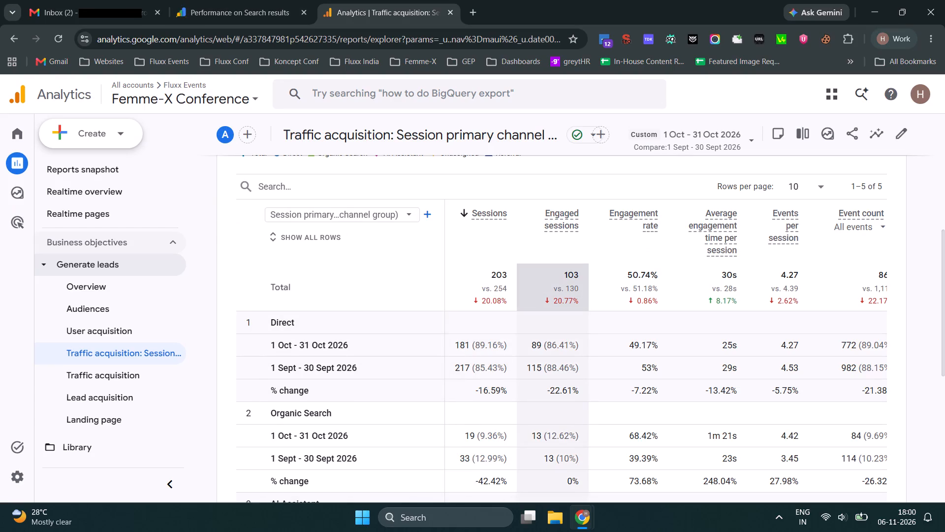
key("ctrl+c")
key("alt+Tab")
key("ctrl+shift+v")
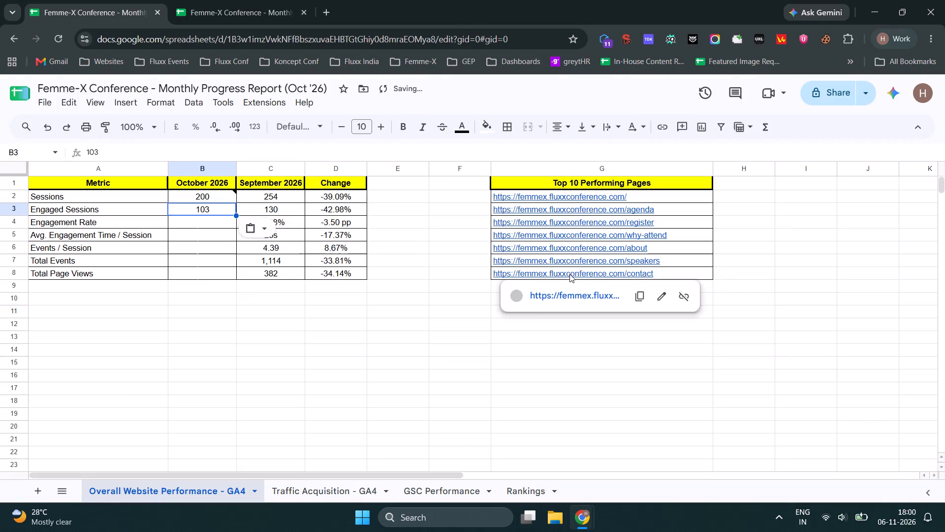
Bold the Sessions change value in D2.
key("Down")
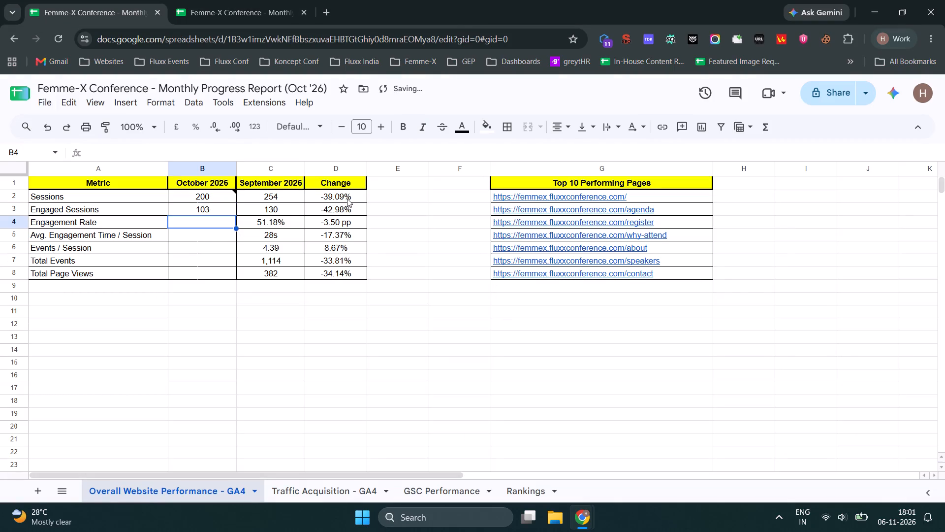
left_click(347, 199)
key("ctrl+b")
Copy the engaged sessions change from the Analytics totals into D3 and make it negative, -20.77%.
left_click(356, 209)
key("alt+Tab")
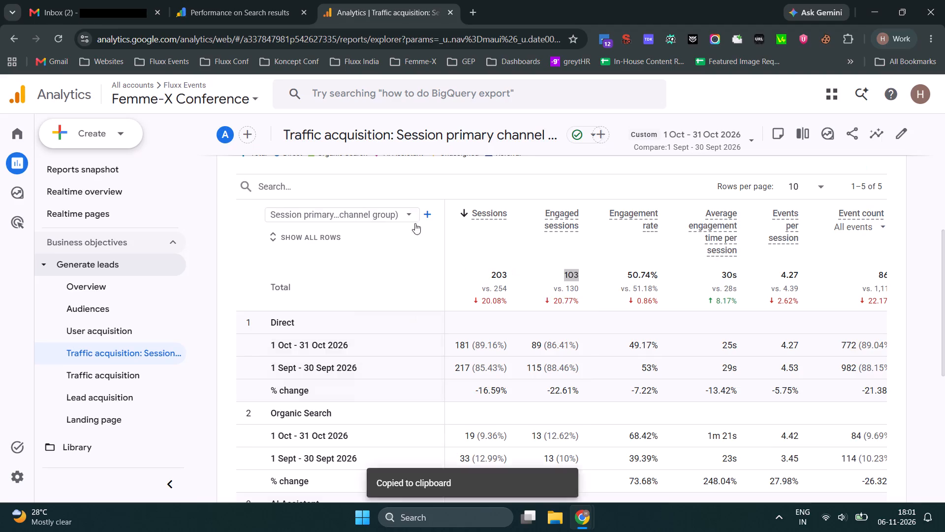
left_click_drag(555, 299, 580, 299)
key("ctrl+c")
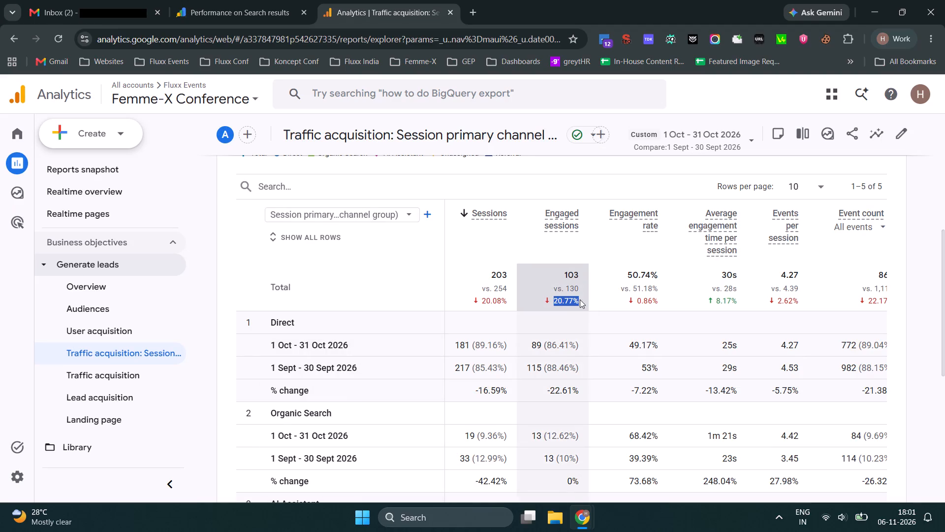
key("alt+Tab")
key("ctrl+shift+v")
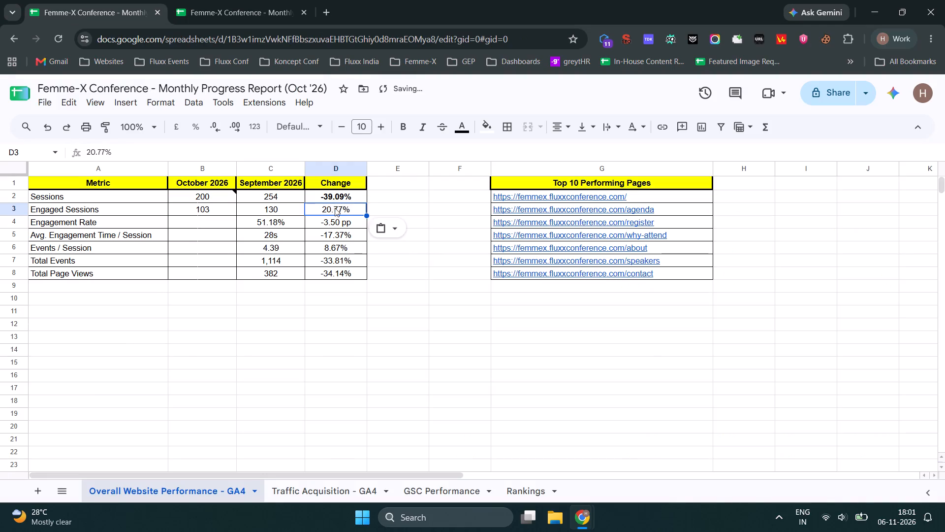
double_click(325, 208)
triple_click(322, 208)
left_click(322, 208)
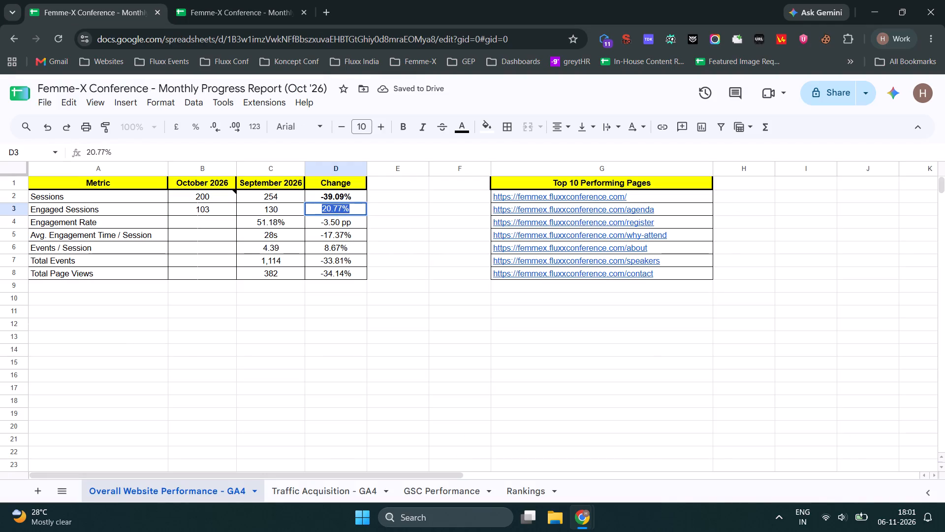
double_click(322, 208)
key("minus")
key("Return")
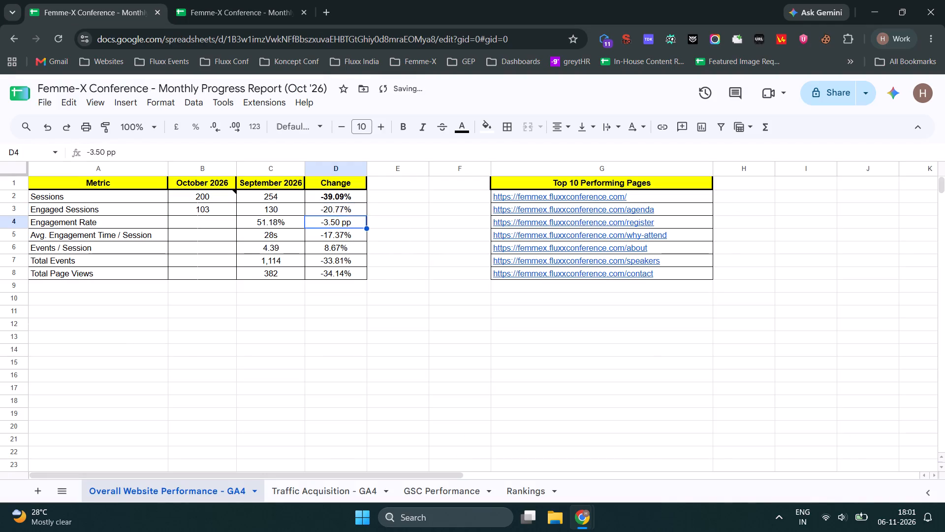
Copy the total October engagement rate, 50.74%, from Analytics into B4 as plain text.
key("Left")
key("Left")
key("alt+Tab")
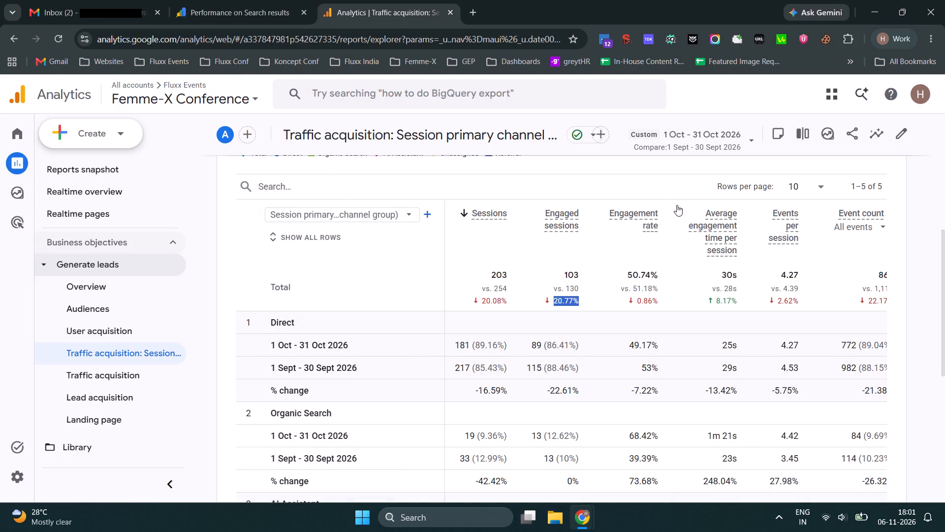
triple_click(633, 278)
key("ctrl+c")
key("alt+Tab")
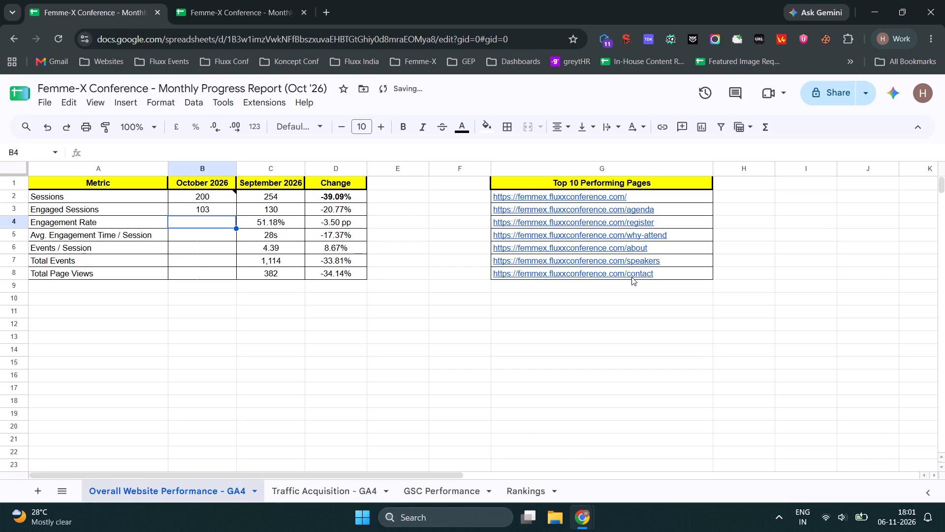
key("ctrl+shift+v")
Check the engagement rate change in the Analytics totals and bold the Engagement Rate change cell D4.
key("Right")
key("Right")
key("alt+Tab")
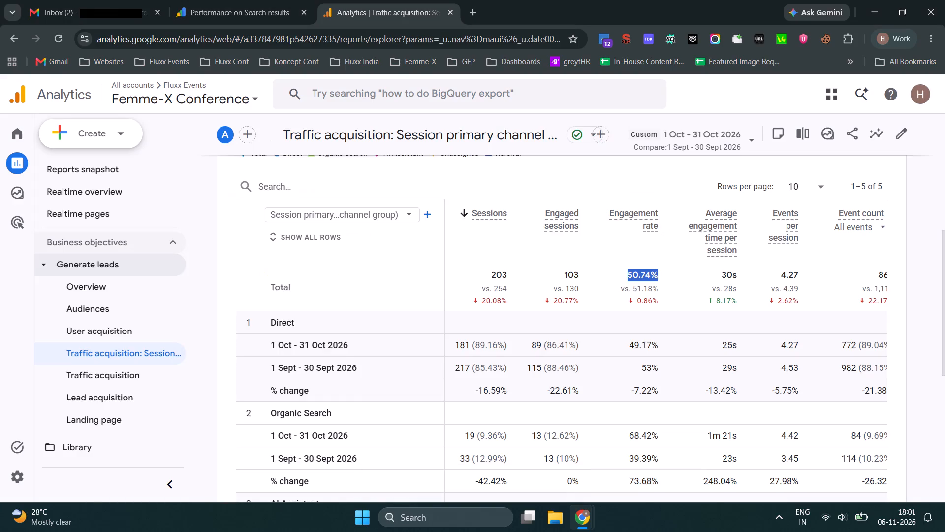
left_click_drag(637, 299, 653, 299)
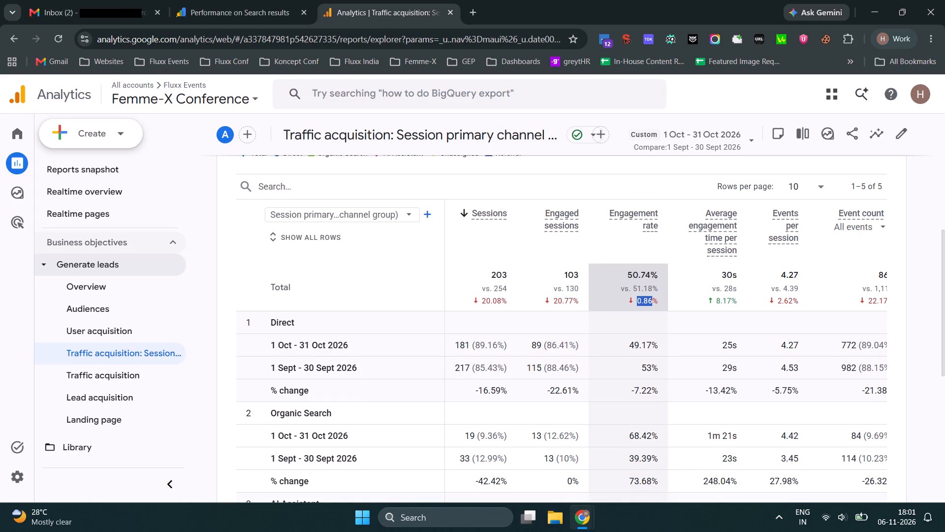
left_click_drag(653, 299, 659, 302)
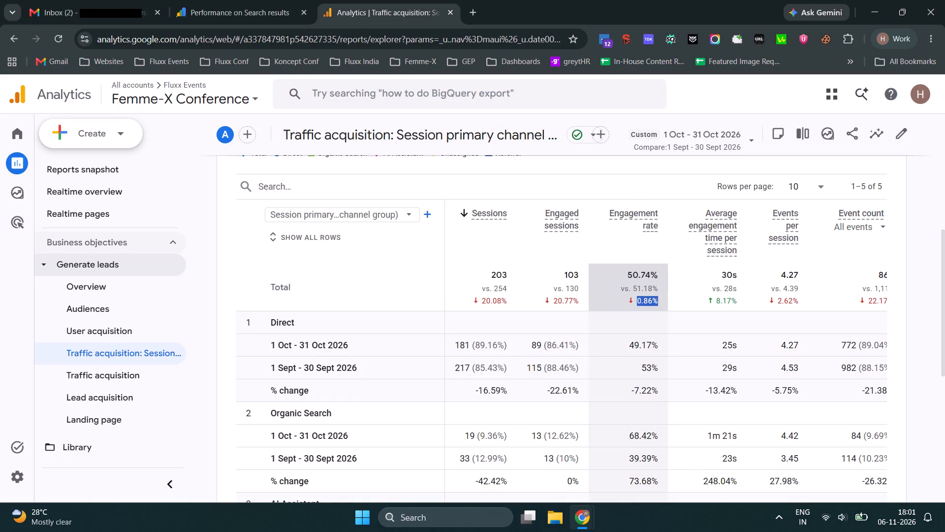
left_click(644, 275)
key("alt+Tab")
key("ctrl+b")
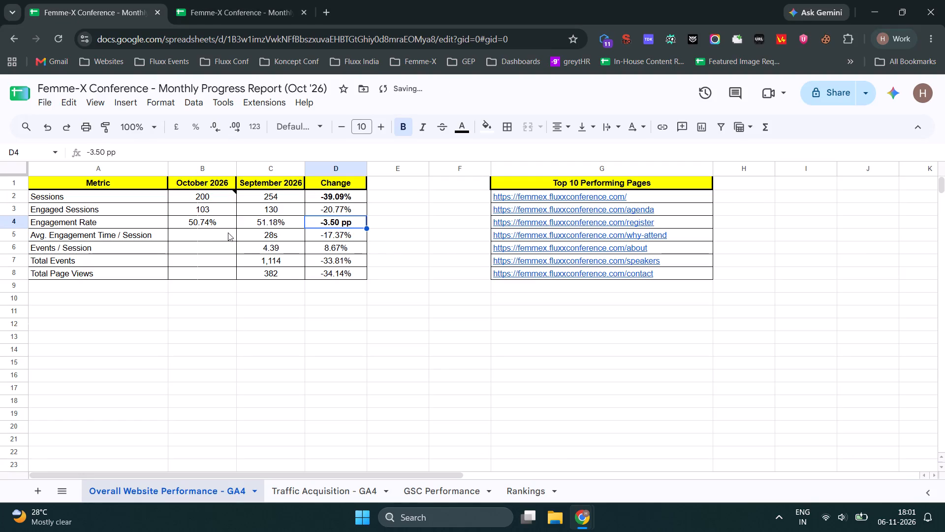
Copy the total October average engagement time per session, 30s, from Analytics into B5 as plain text.
left_click(219, 232)
key("alt+Tab")
triple_click(726, 269)
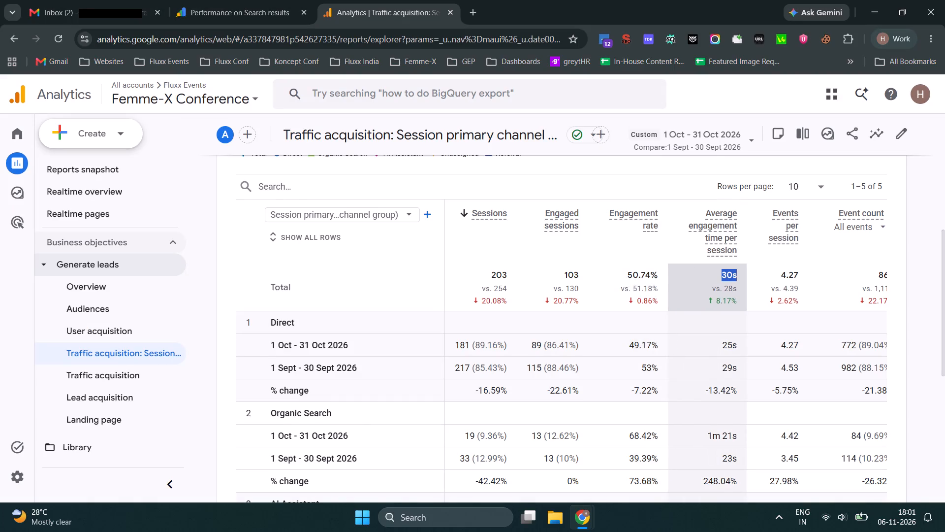
key("ctrl+c")
key("alt+Tab")
key("ctrl+shift+v")
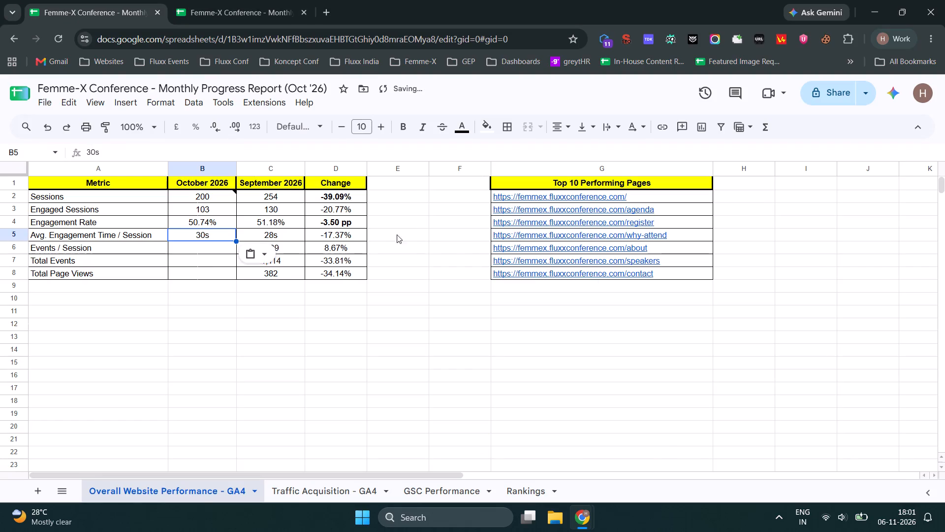
Copy the average engagement time change, 8.17%, from the Analytics totals into D5 as plain text.
left_click(346, 234)
key("alt+Tab")
left_click_drag(716, 300, 716, 300)
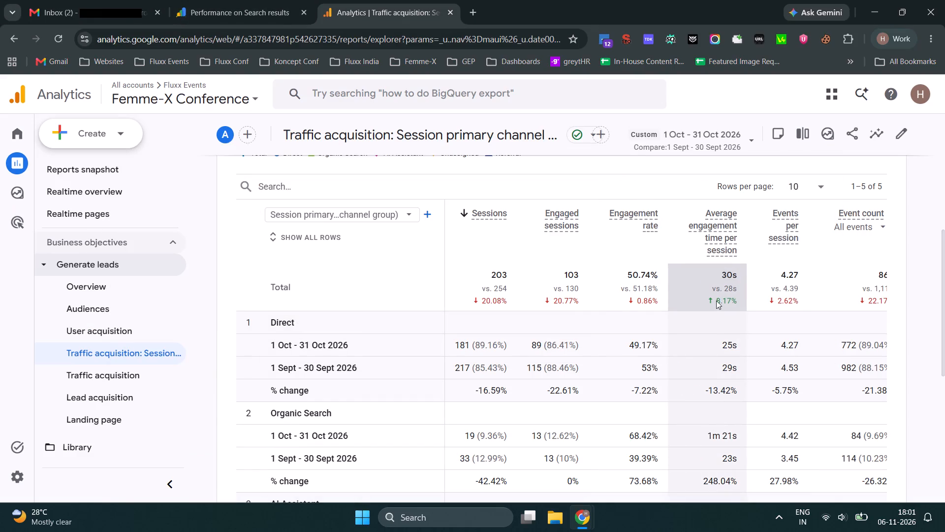
left_click_drag(716, 300, 737, 301)
key("ctrl+c")
key("alt+Tab")
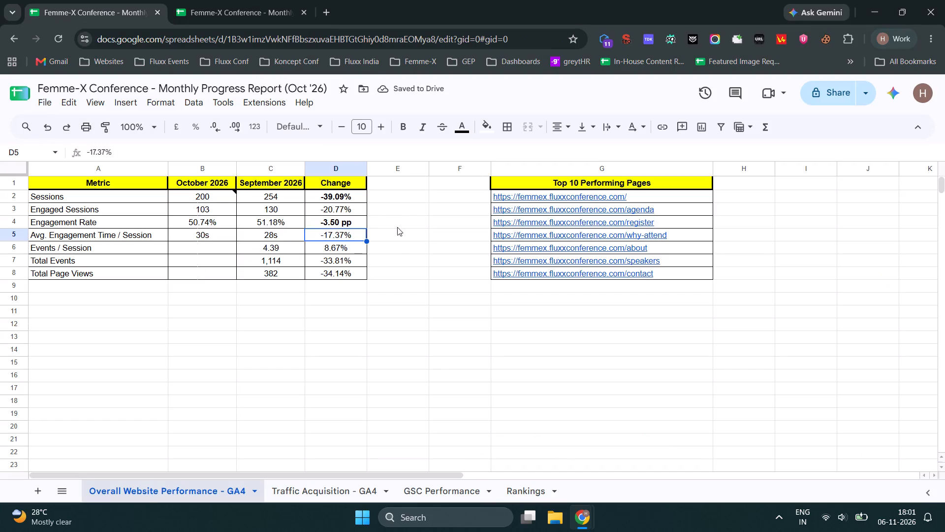
key("ctrl+shift+v")
Copy the total October events per session, 4.27, from Analytics into B6 as plain text.
left_click(211, 249)
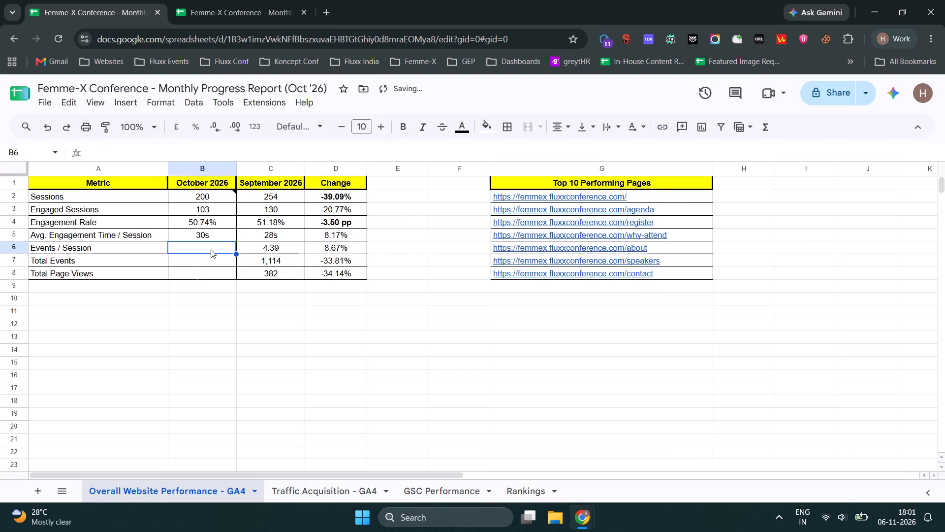
key("alt+Tab")
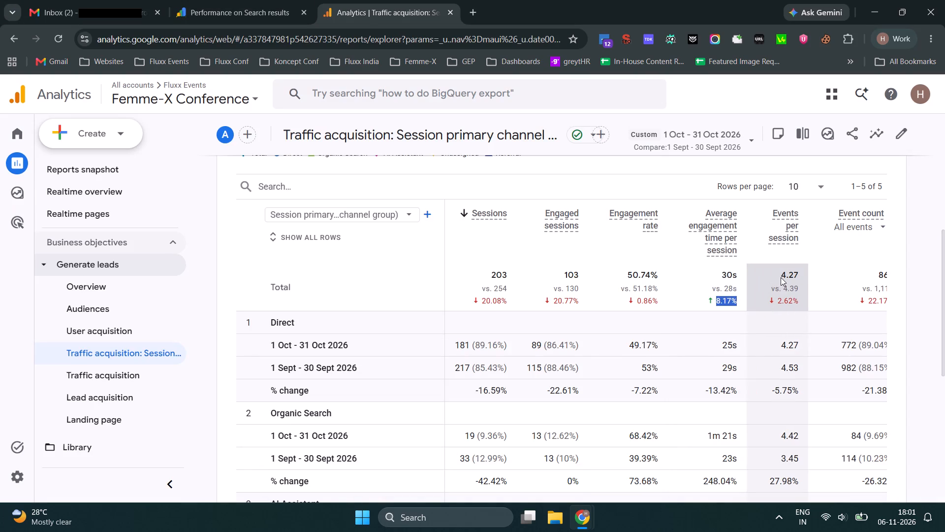
triple_click(784, 275)
key("ctrl+c")
key("alt+Tab")
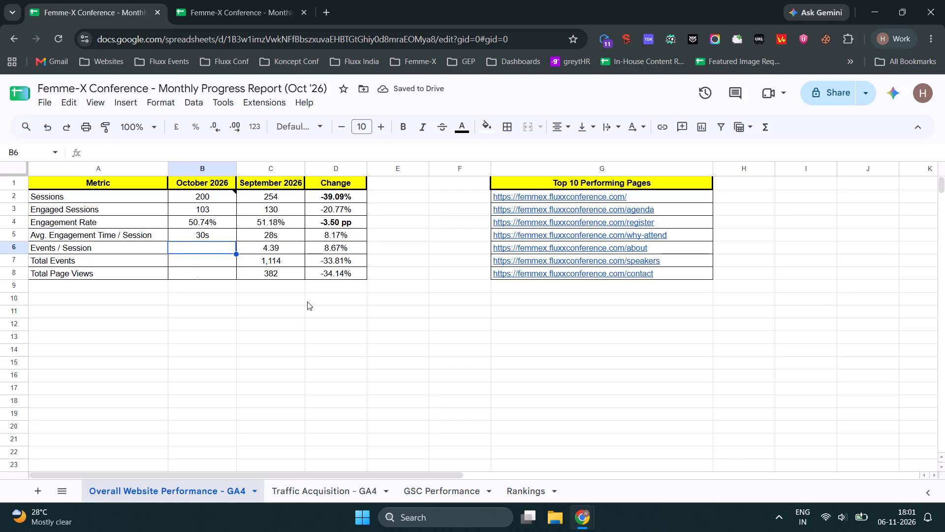
key("ctrl+shift+v")
Set the Events / Session change in D6 to -2.62%, copying the percentage from the Analytics totals as plain text.
left_click(334, 248)
key("alt+Tab")
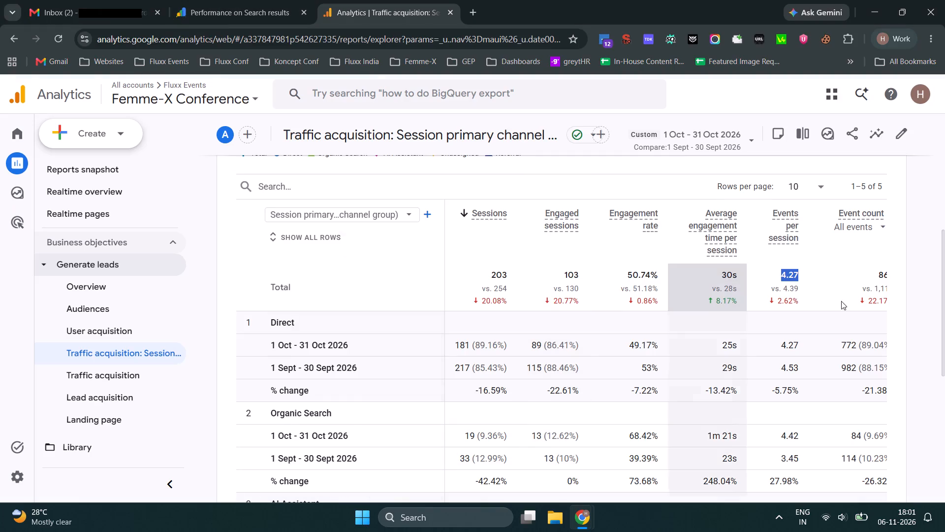
left_click(774, 302)
triple_click(780, 301)
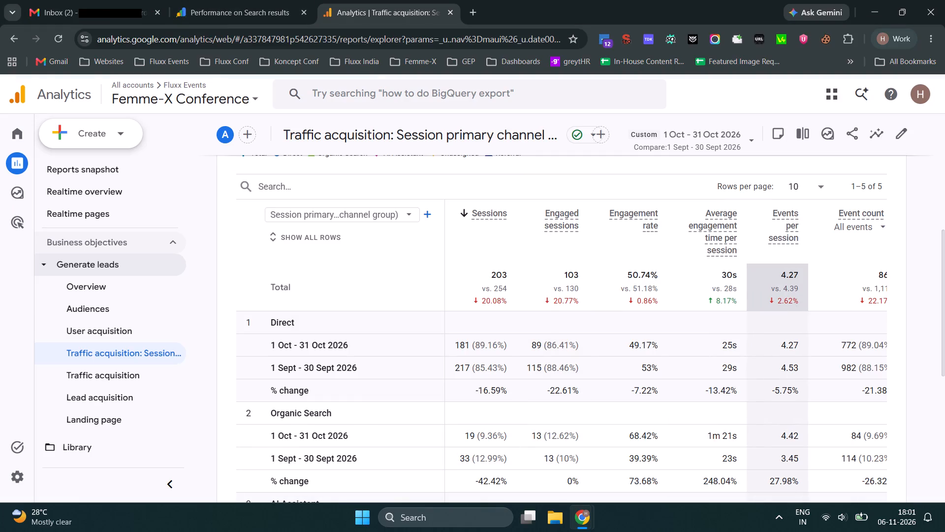
key("ctrl+c")
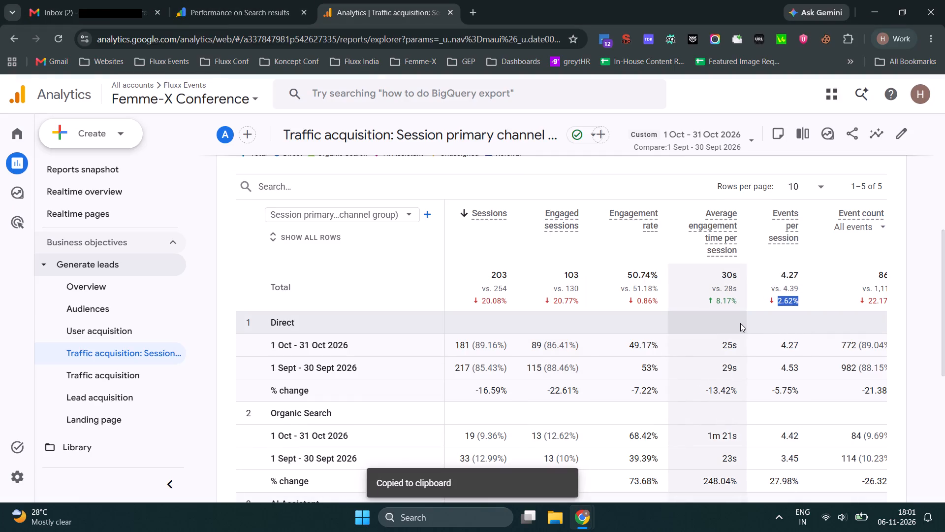
key("alt+Tab")
double_click(332, 250)
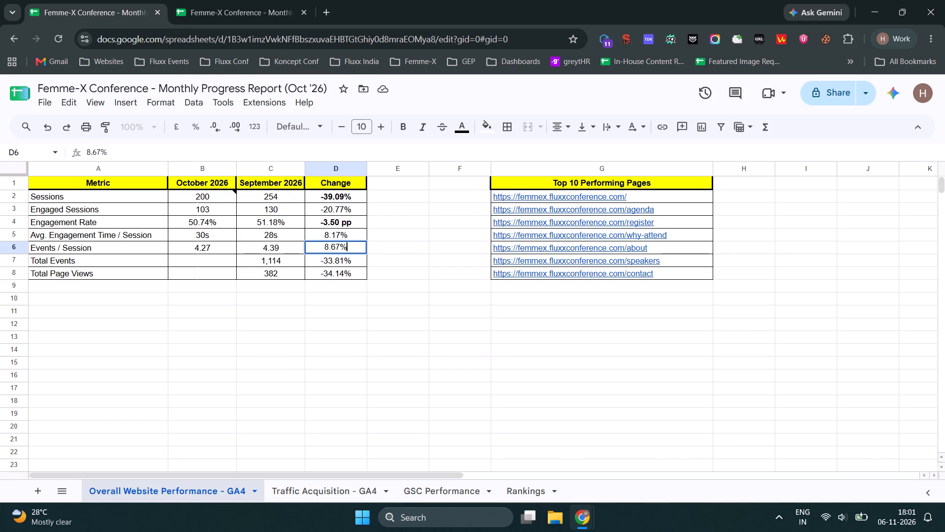
key("BackSpace")
key("BackSpace")
key("BackSpace")
key("BackSpace")
key("BackSpace")
key("BackSpace")
key("minus")
key("ctrl+shift+v")
key("Return")
Copy the total October event count, 867, from Analytics into B7 as plain text.
key("Left")
key("Left")
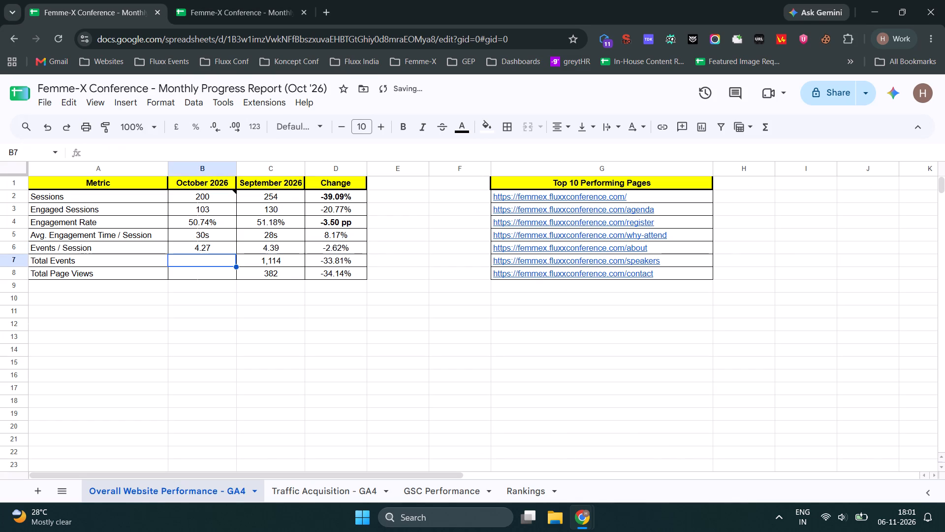
key("alt+Tab")
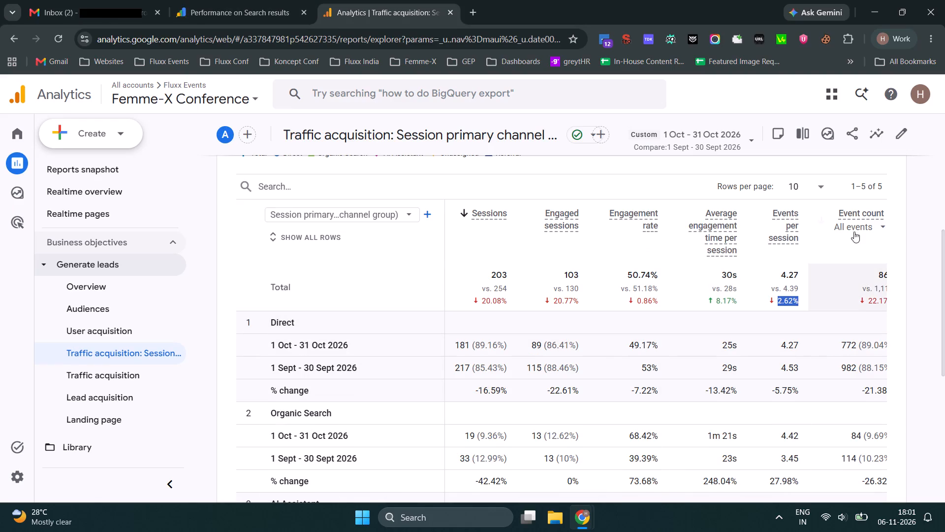
scroll(894, 222, "down", 10)
left_click_drag(639, 455, 800, 434)
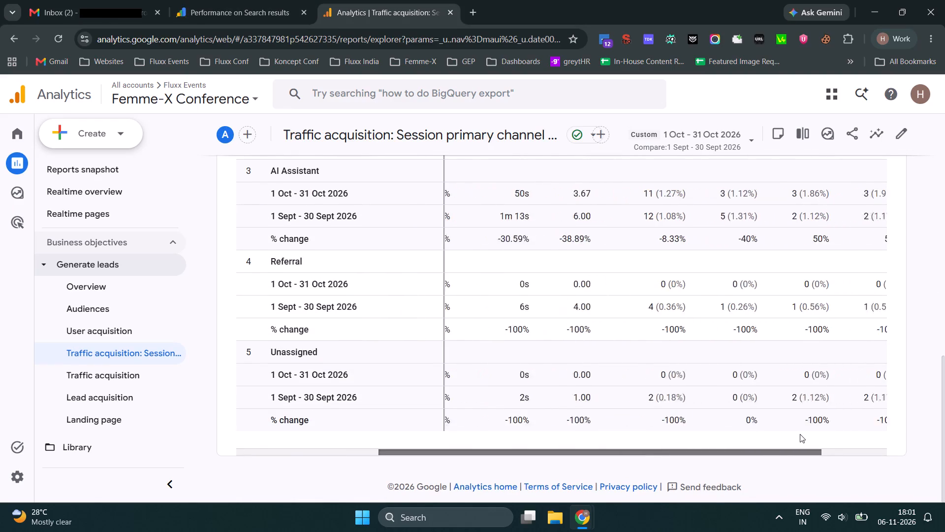
left_click_drag(800, 434, 880, 428)
scroll(631, 370, "up", 7)
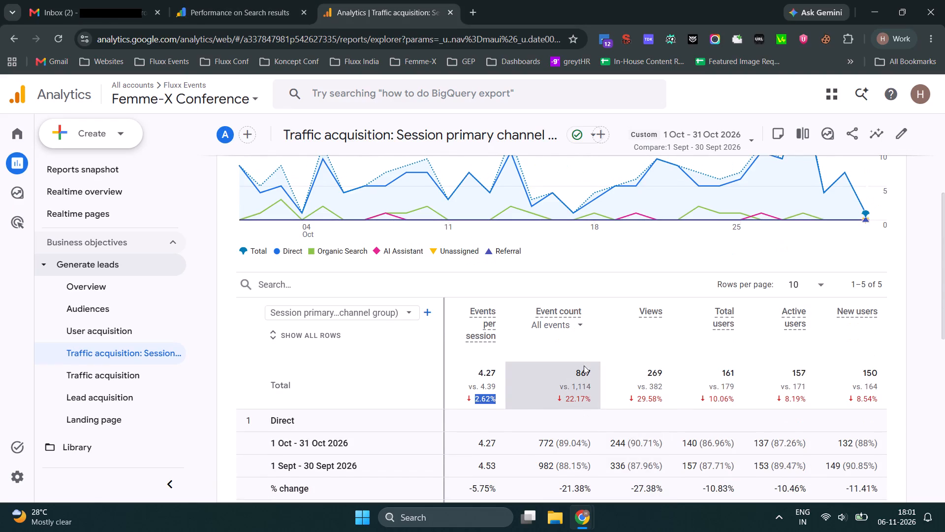
triple_click(581, 375)
key("ctrl+c")
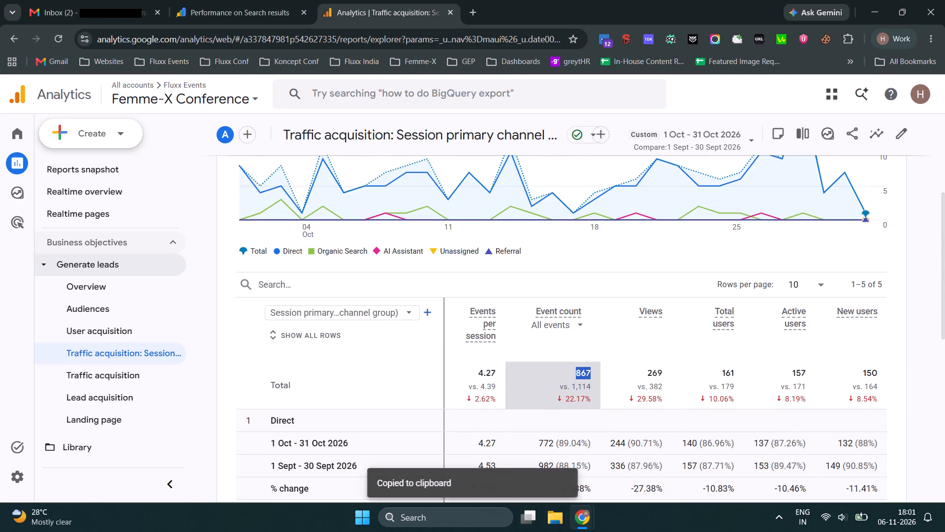
key("alt+Tab")
key("ctrl+shift+v")
Set the Total Events change in D7 to -22.17%, copying the percentage from the Analytics totals as plain text.
left_click(337, 261)
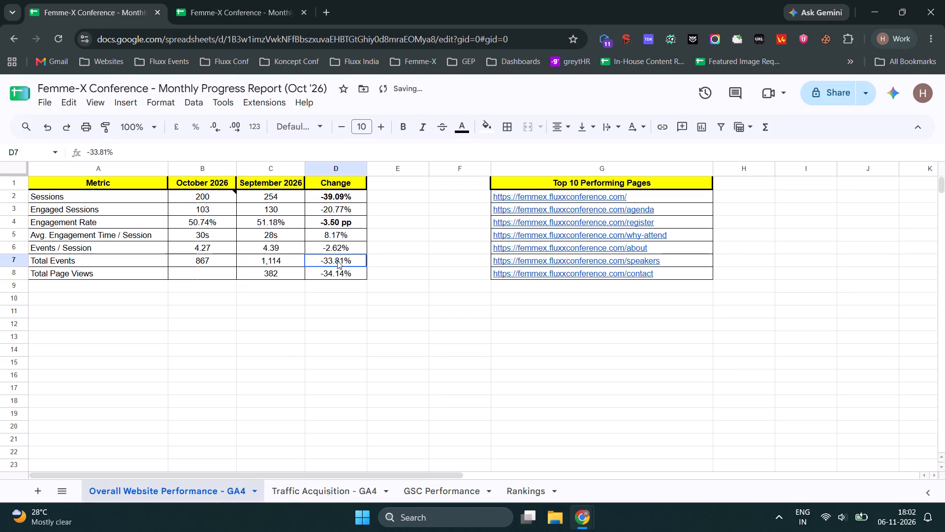
key("alt+Tab")
left_click(565, 399)
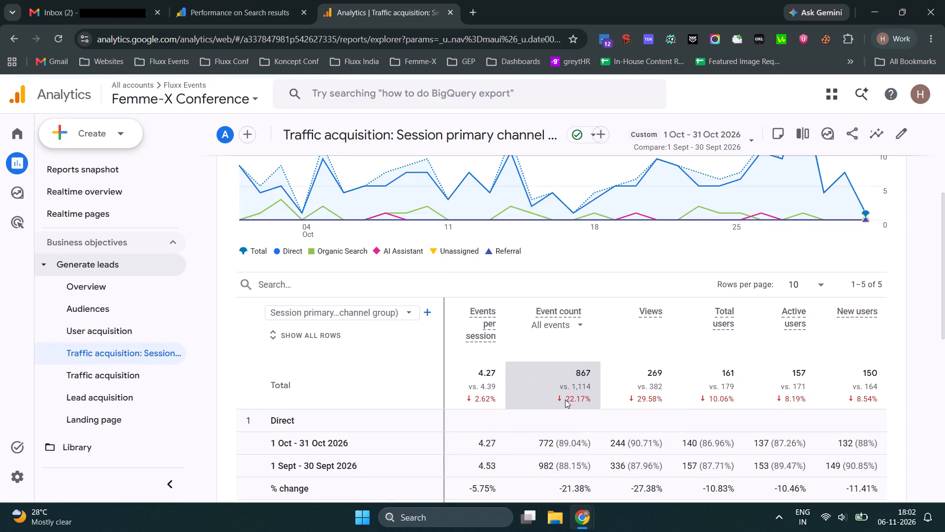
double_click(568, 399)
left_click(568, 399, "ctrl")
key("ctrl+c")
key("alt+Tab")
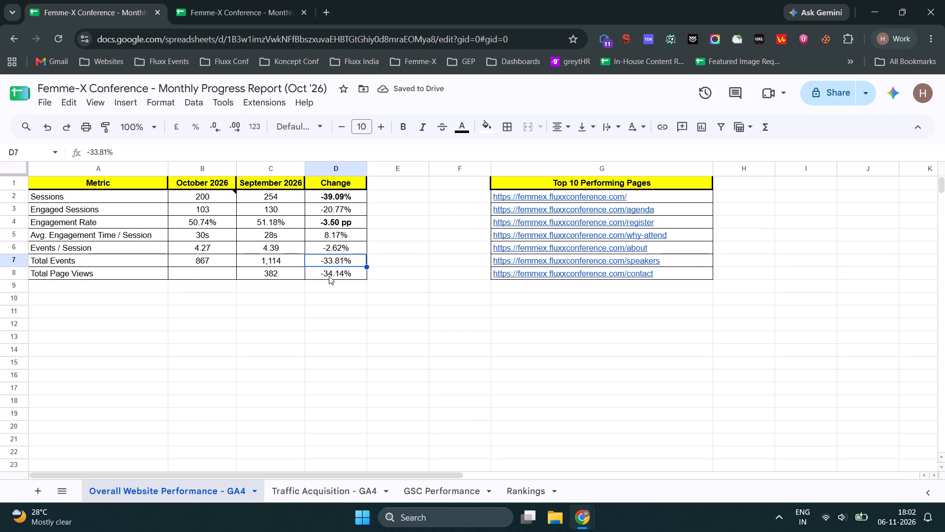
double_click(352, 262)
key("ctrl+shift+Left")
key("ctrl+shift+Left")
key("ctrl+shift+Left")
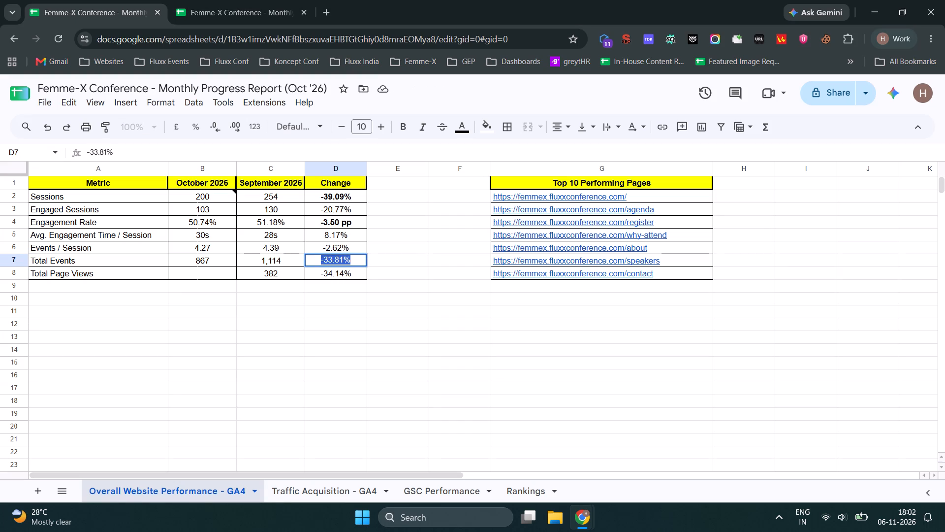
key("ctrl+shift+Right")
key("ctrl+shift+v")
key("Return")
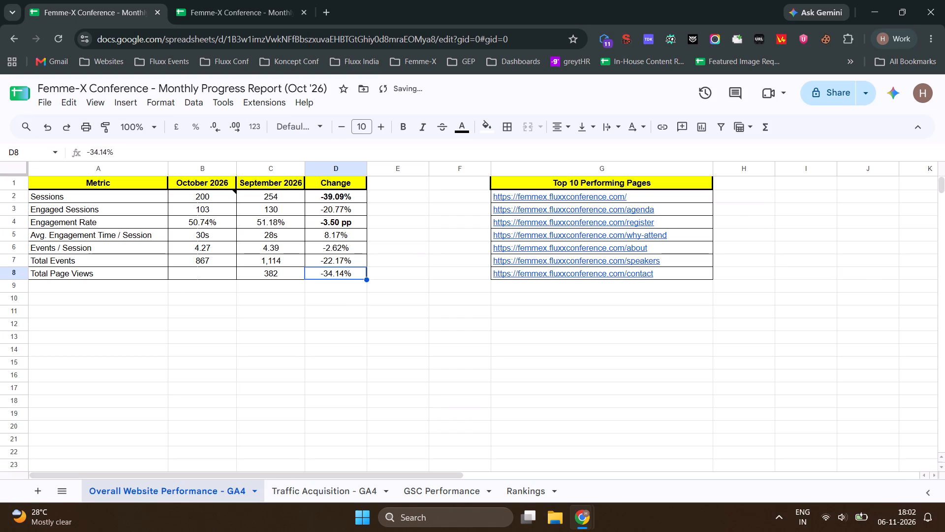
Copy the total October views, 269, from Analytics into B8 as plain text.
key("Left")
key("Left")
key("alt+Tab")
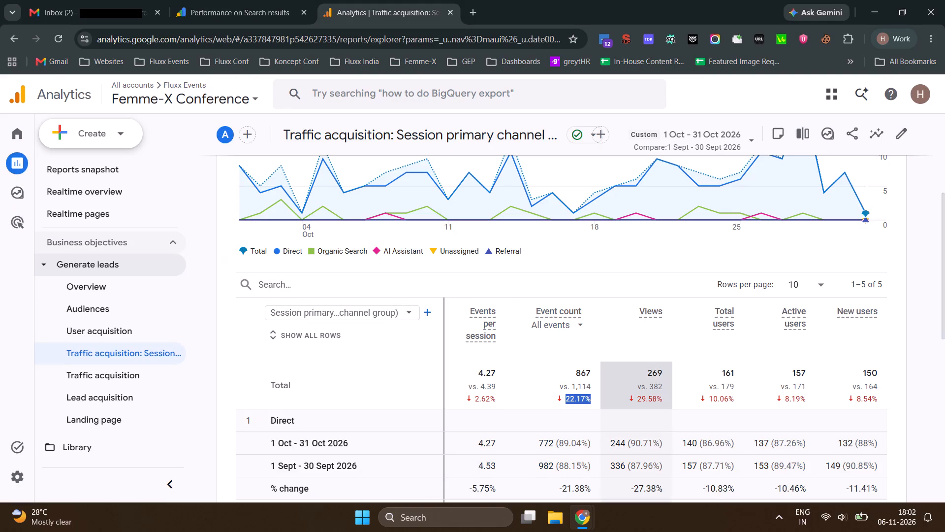
double_click(657, 372)
key("ctrl+c")
key("alt+Tab")
key("ctrl+shift+v")
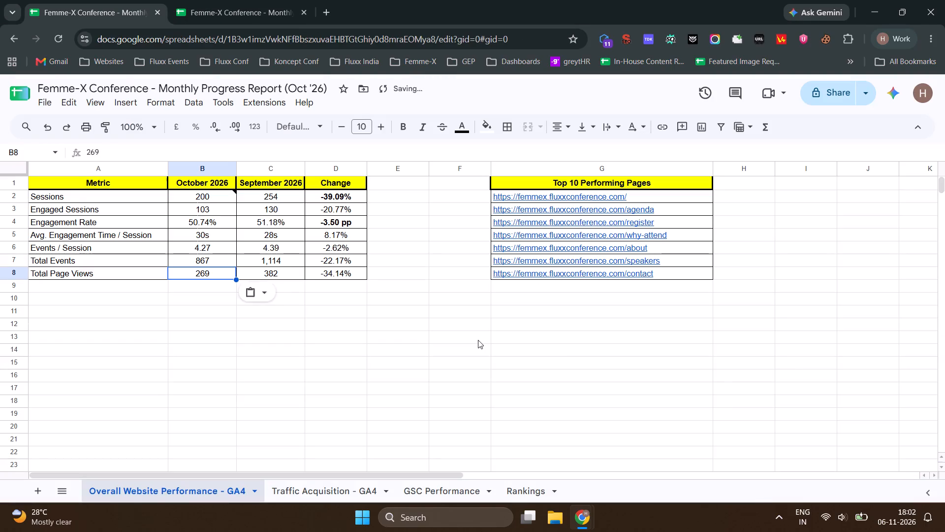
Set the Total Page Views change in D8 to -29.58%, copying the percentage from the Analytics totals as plain text.
key("Right")
key("Right")
key("alt+Tab")
double_click(635, 399)
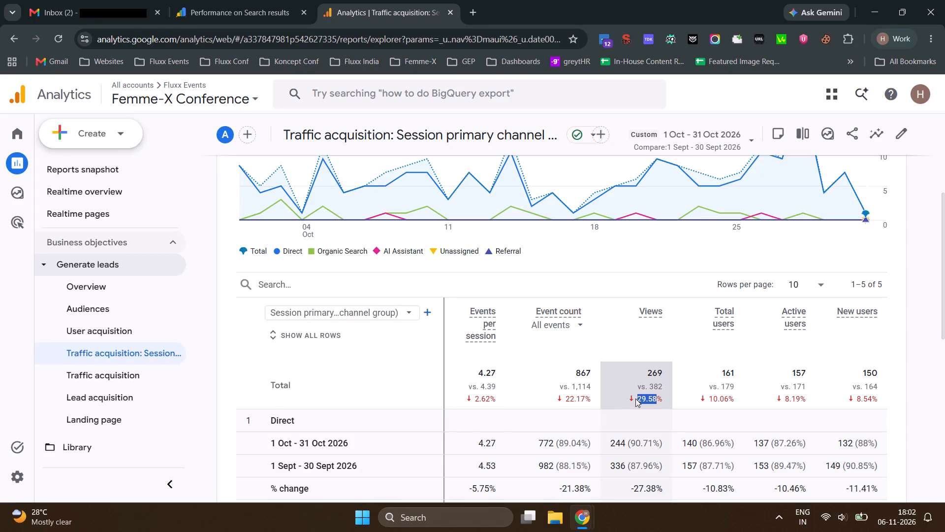
double_click(636, 399)
key("ctrl+c")
key("alt+Tab")
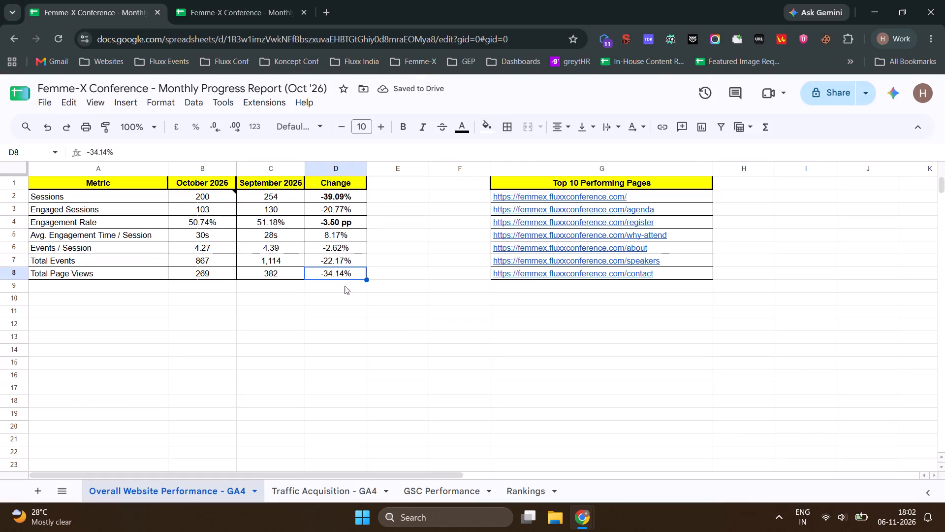
triple_click(341, 276)
left_click(345, 274)
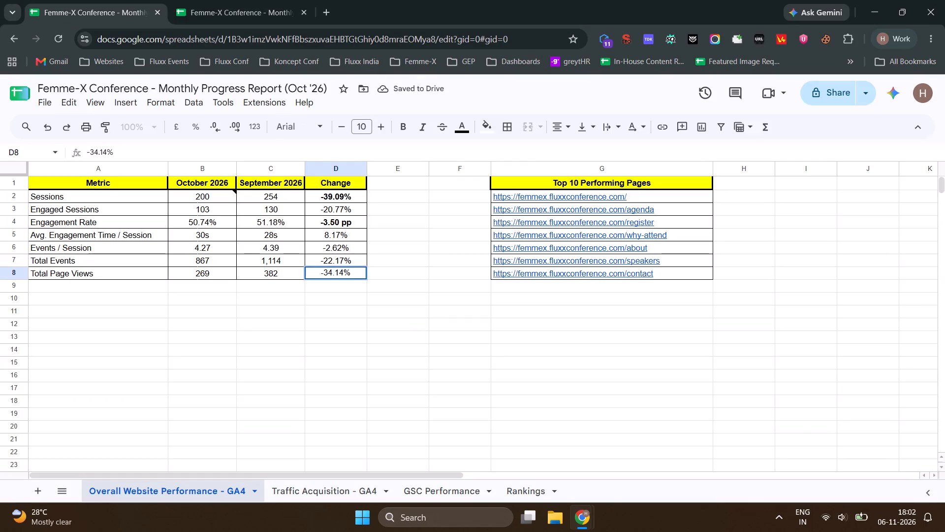
key("Right")
key("ctrl+shift+Left")
key("ctrl+shift+Left")
key("ctrl+shift+v")
key("Return")
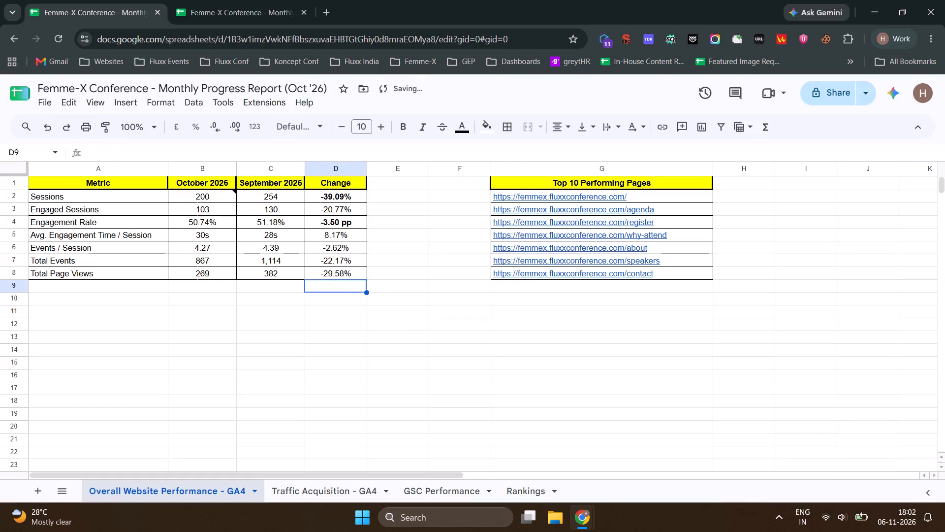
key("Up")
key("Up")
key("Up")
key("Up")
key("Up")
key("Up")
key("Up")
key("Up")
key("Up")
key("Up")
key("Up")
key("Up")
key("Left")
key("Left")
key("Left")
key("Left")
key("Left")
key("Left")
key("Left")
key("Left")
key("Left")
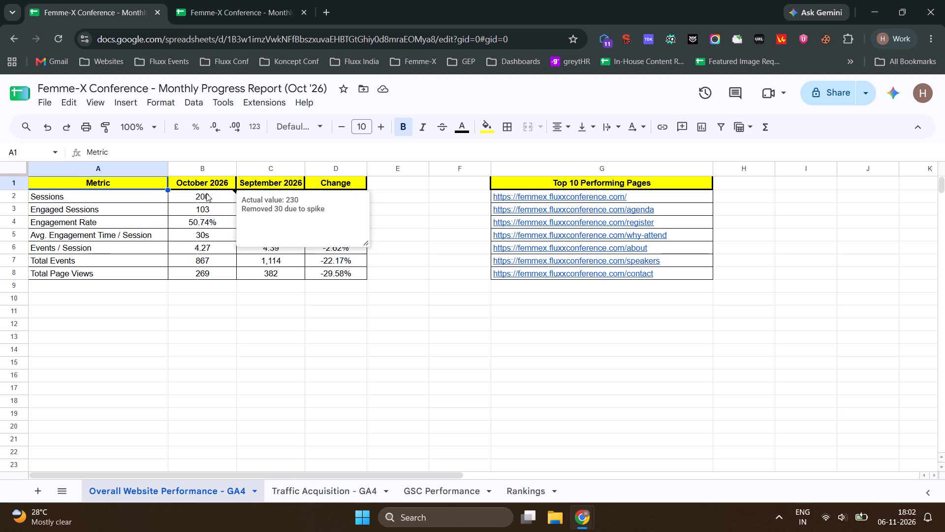
left_click_drag(211, 200, 338, 199)
key("ctrl+c")
key("alt+Tab")
key("alt+Tab")
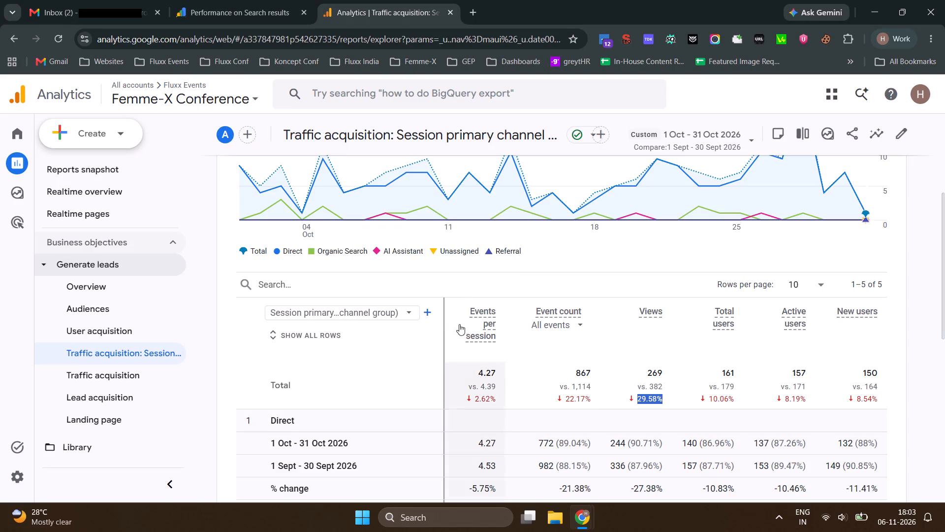
scroll(530, 376, "down", 1)
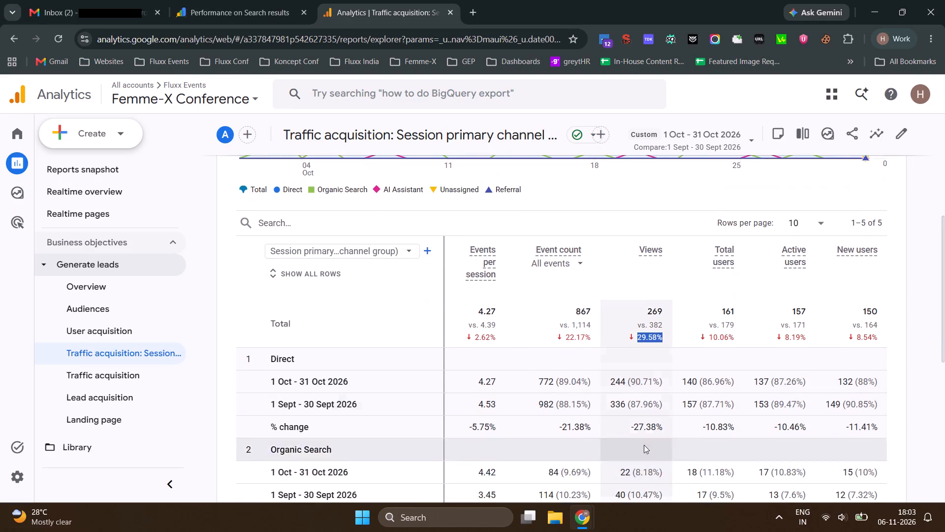
scroll(670, 394, "down", 5)
scroll(676, 437, "down", 8)
left_click_drag(675, 453, 348, 471)
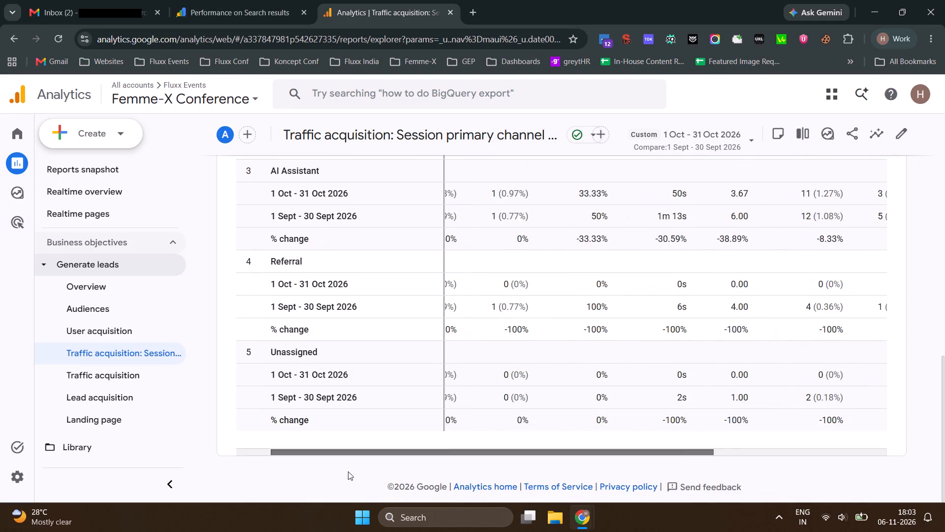
left_click_drag(348, 471, 348, 471)
scroll(499, 406, "up", 9)
scroll(491, 415, "down", 4)
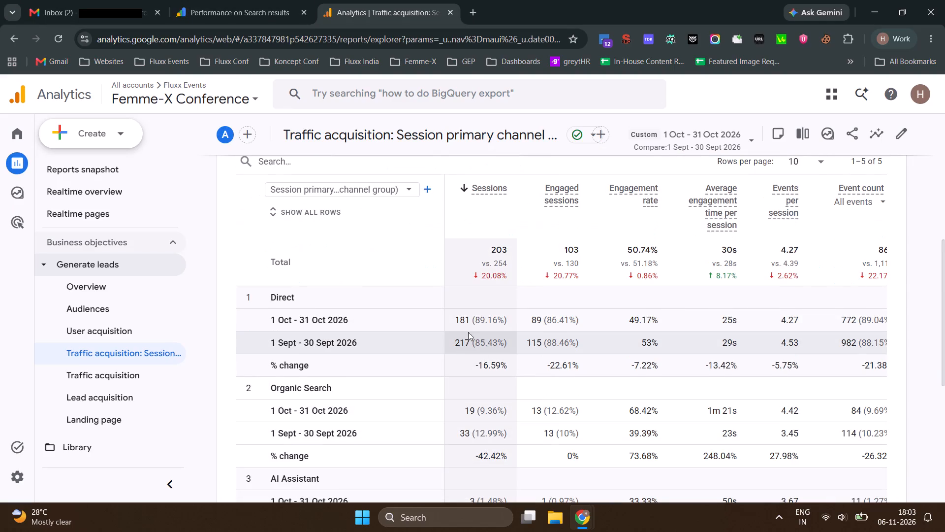
double_click(462, 319)
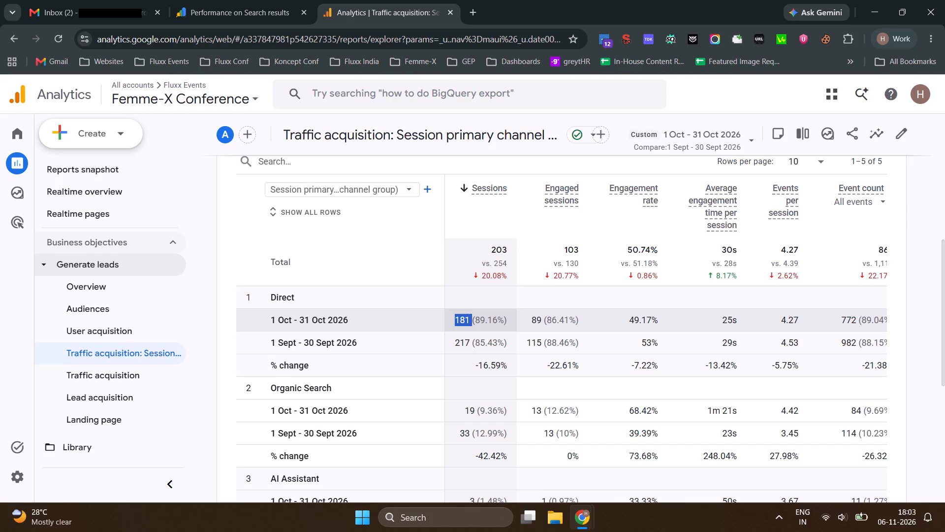
key("ctrl+c")
key("alt+Tab")
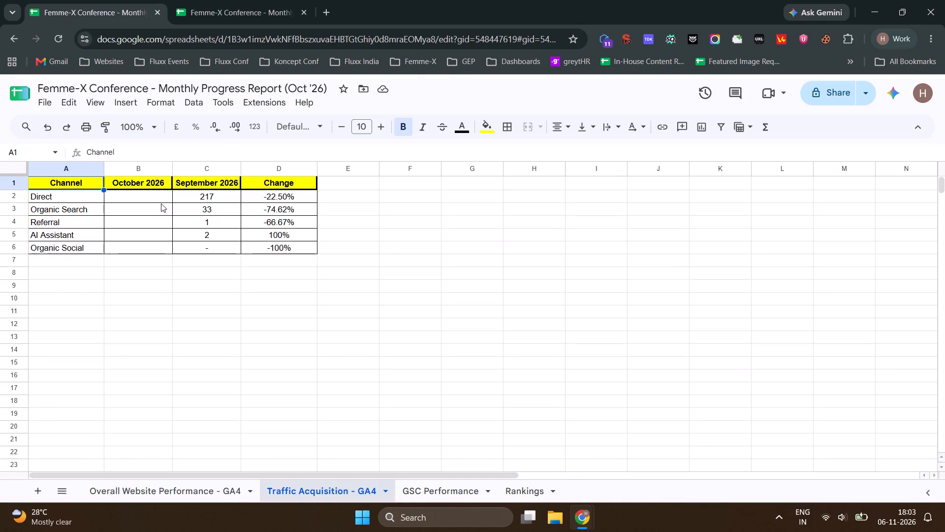
left_click(155, 199)
key("ctrl+shift+v")
Copy the spike note's text from the October Sessions cell B2 on the Overall Website Performance - GA4 sheet.
right_click(155, 199)
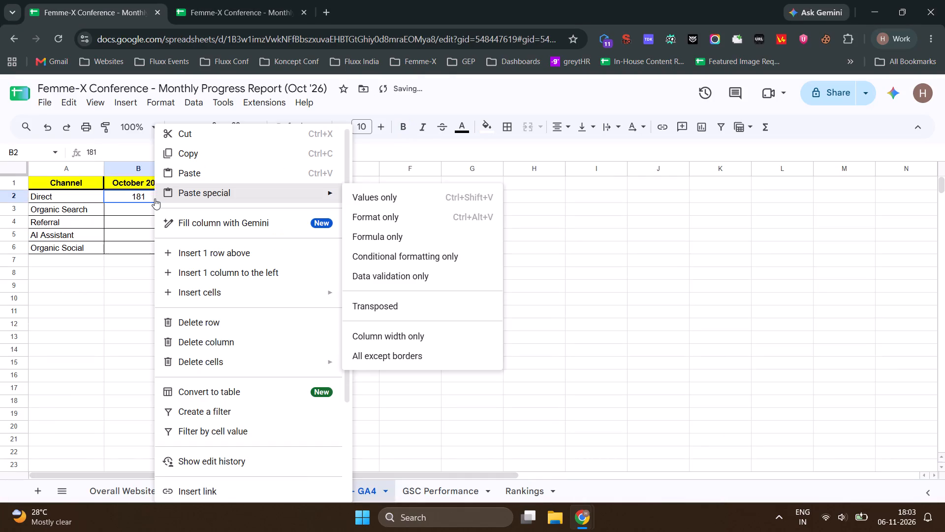
left_click(133, 199)
left_click(172, 500)
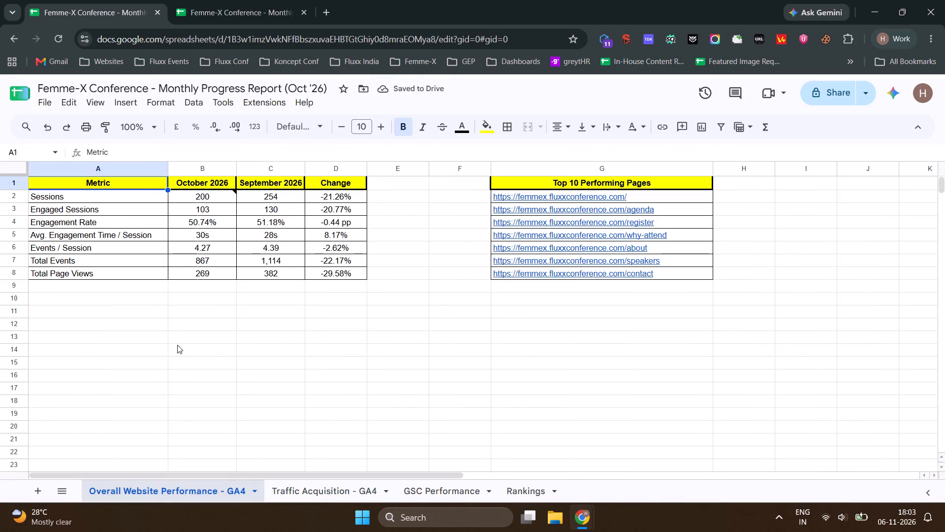
left_click(212, 196)
left_click_drag(325, 208, 287, 203)
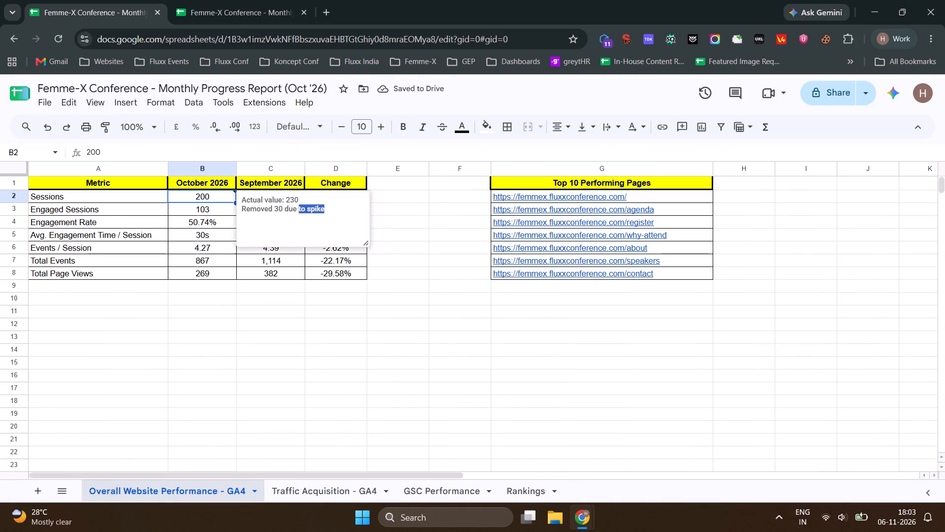
left_click_drag(287, 203, 242, 196)
key("ctrl+c")
key("ctrl+c")
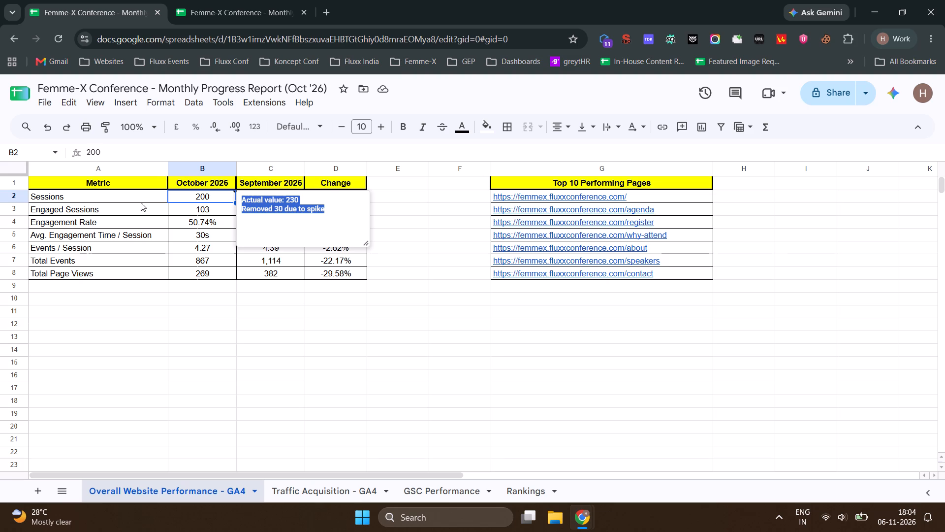
left_click(136, 200)
left_click(118, 183)
Insert the copied note on Direct's B2 cell in Traffic Acquisition - GA4, editing it to read "Actual value: 181" and "Removed 30 due to spike".
left_click(329, 495)
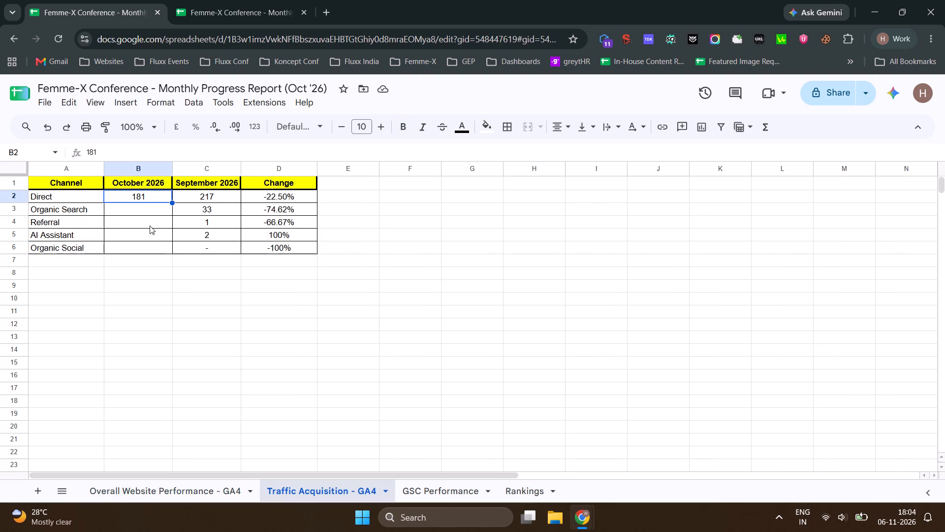
right_click(153, 196)
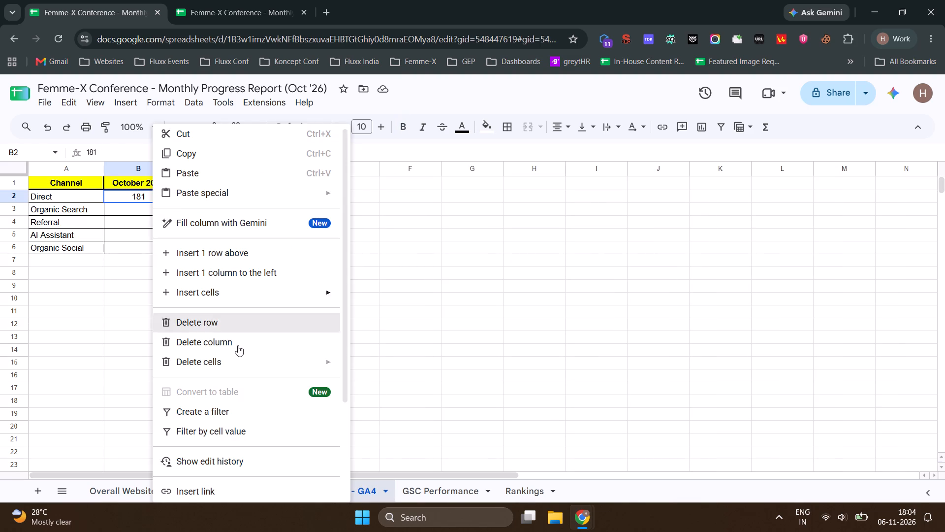
scroll(242, 454, "down", 4)
left_click(237, 395)
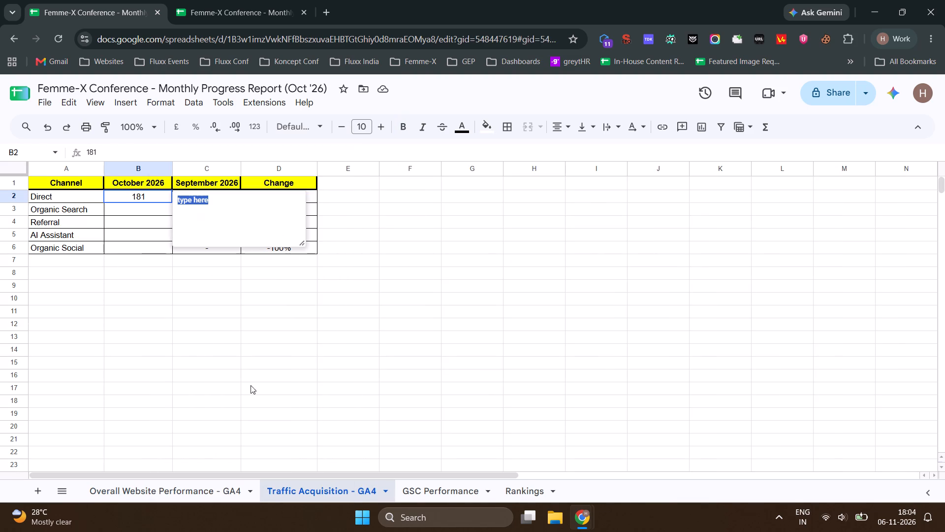
key("ctrl+v")
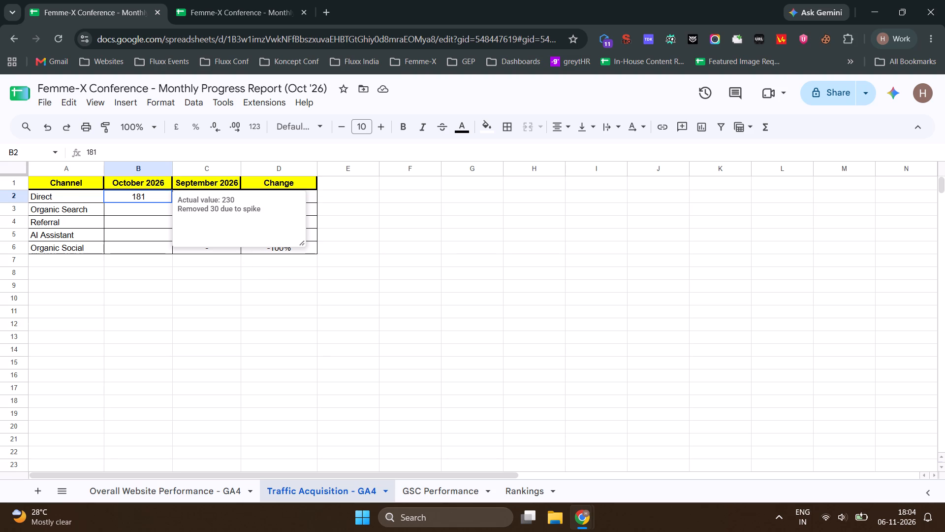
left_click_drag(233, 199, 223, 197)
type("181")
left_click(145, 197)
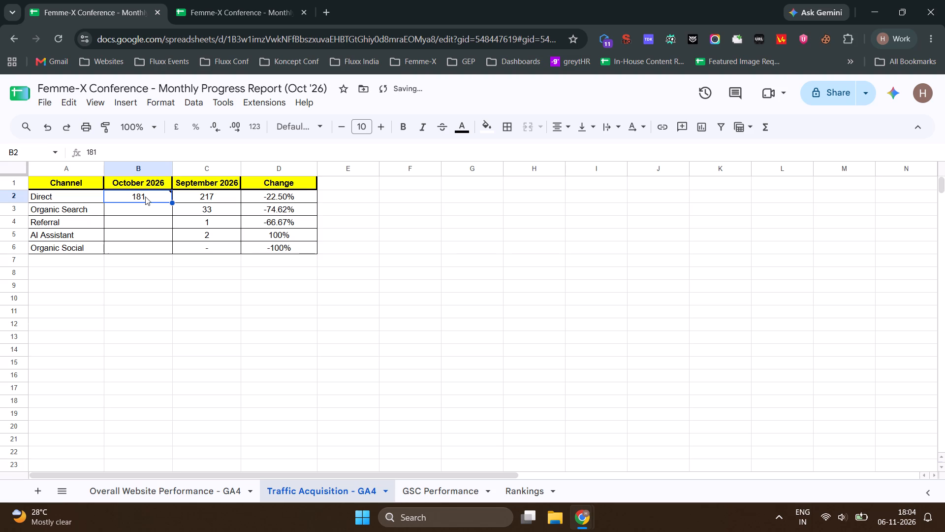
Set Direct's October 2026 sessions in B2 to 152.
type("152")
key("Return")
key("Up")
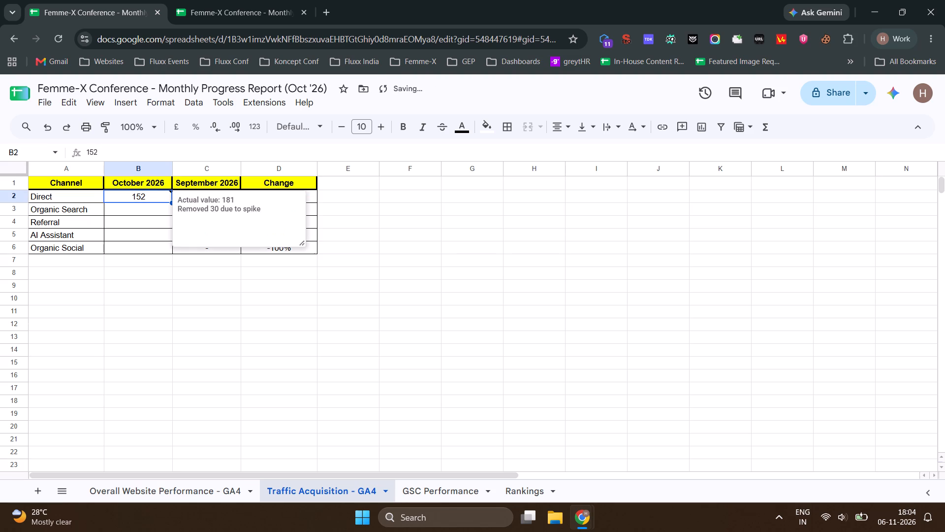
key("Down")
key("Up")
key("1")
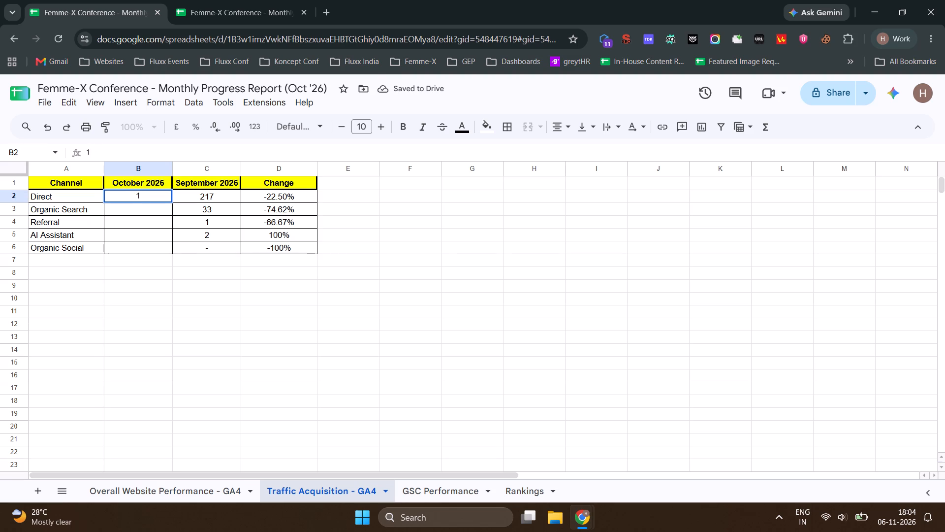
type("52")
key("Return")
key("Up")
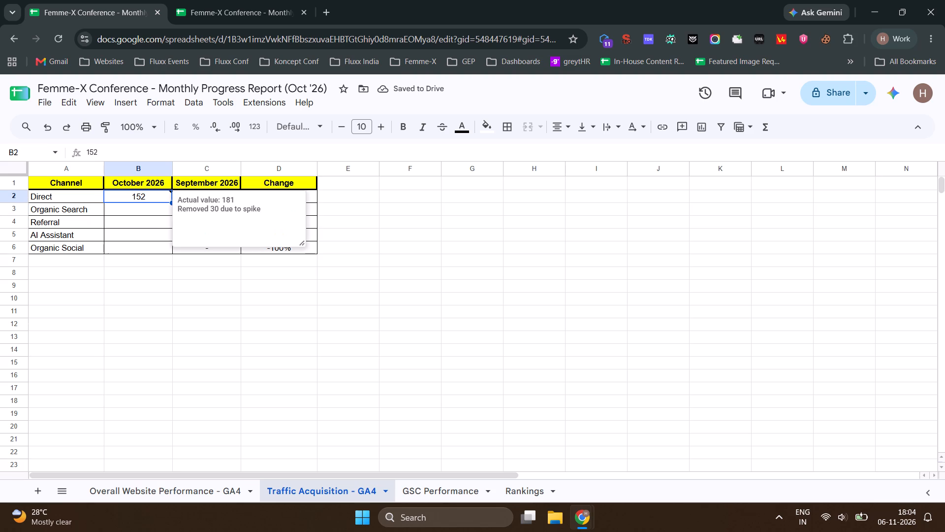
Change Direct's October 2026 sessions in B2 to 151.
type("151")
key("Return")
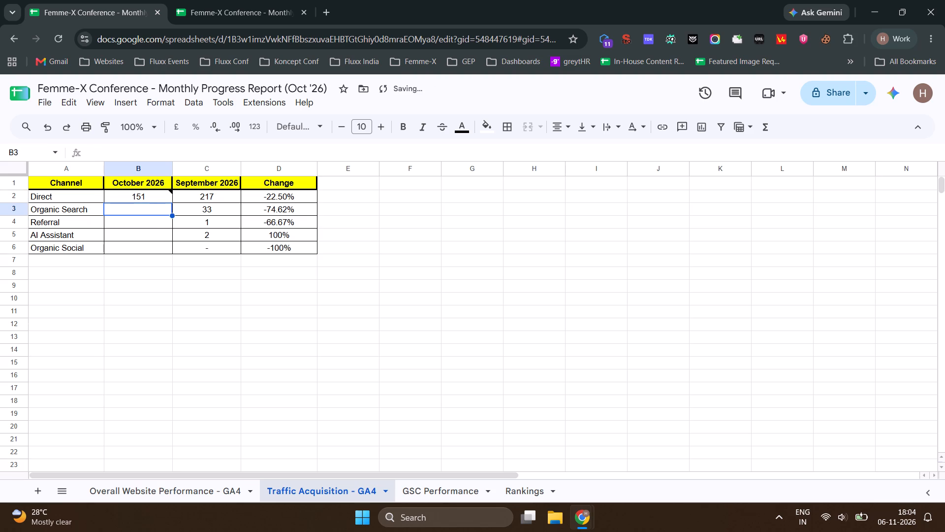
Bold Direct's Change value in D2 of the Traffic Acquisition - GA4 sheet.
key("alt+Tab")
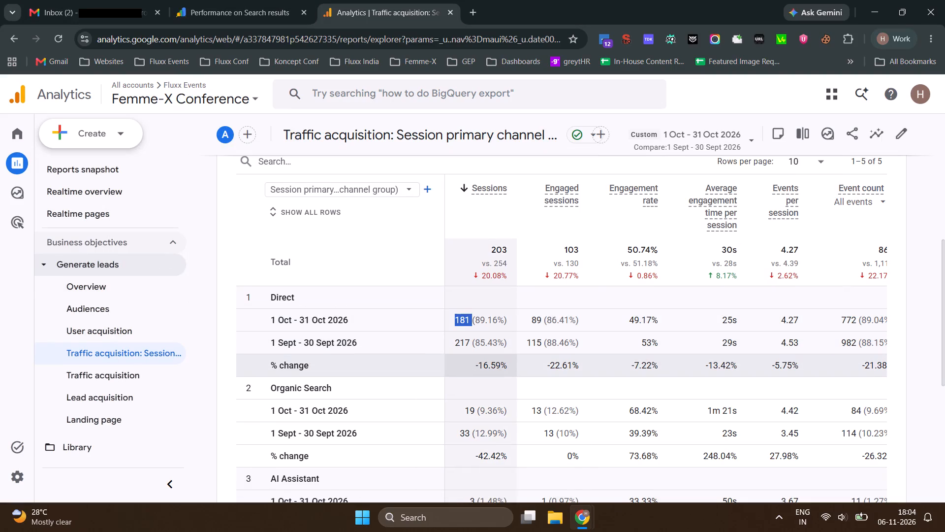
scroll(496, 368, "down", 1)
key("alt+Tab")
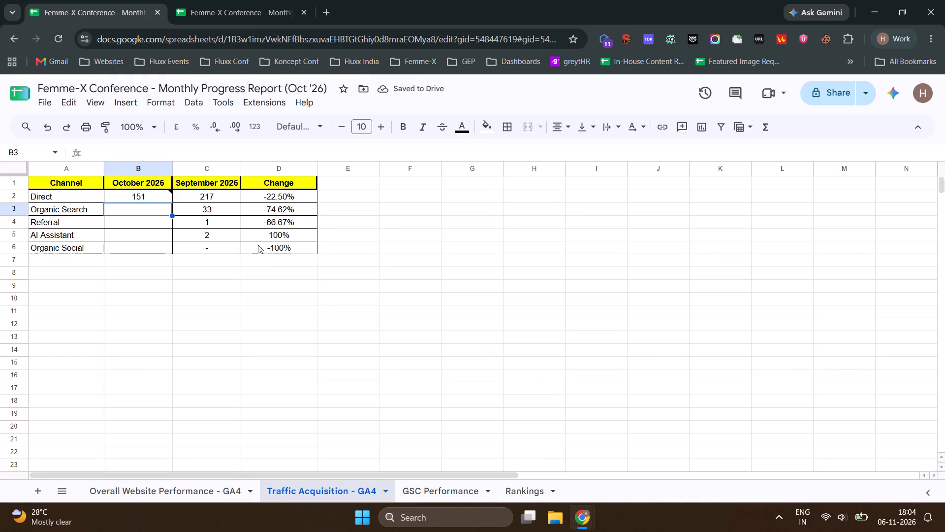
left_click(288, 199)
key("ctrl+b")
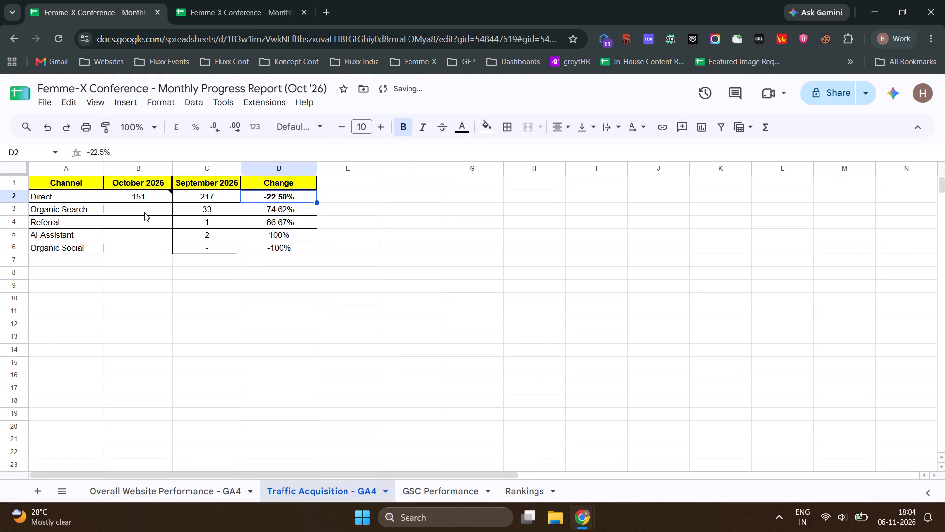
Copy Organic Search's October sessions, 19, from the Analytics traffic acquisition report into B3 as plain text.
left_click(144, 212)
key("alt+Tab")
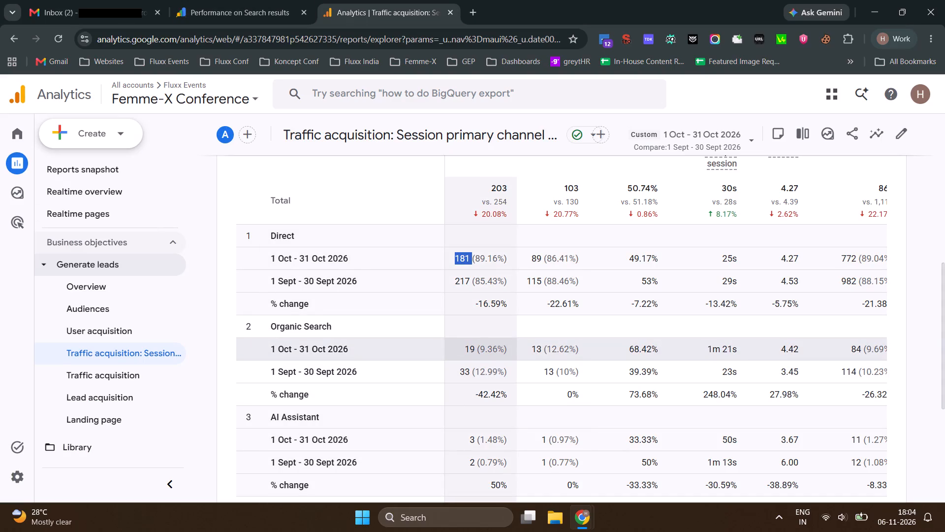
double_click(472, 348)
key("ctrl+c")
key("alt+Tab")
key("ctrl+shift+v")
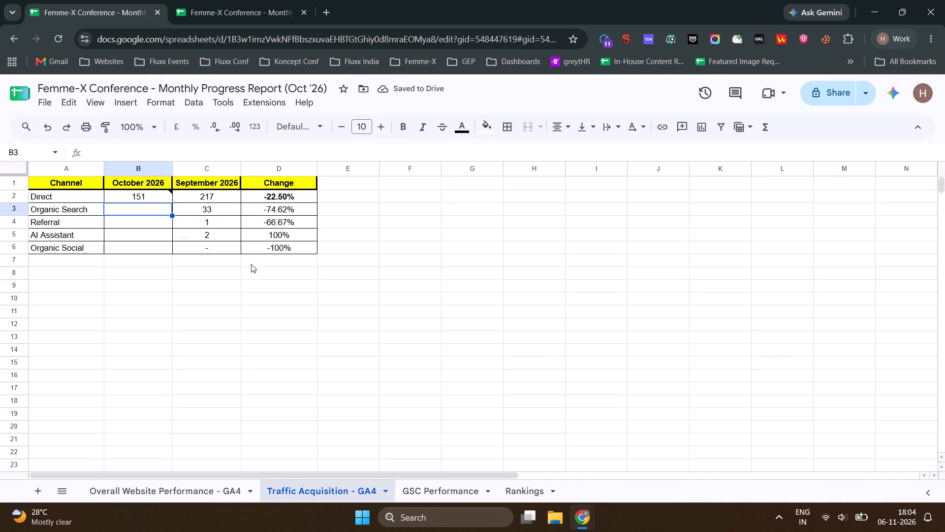
Copy Organic Search's sessions change, -42.42%, from Analytics into the Change cell D3 as plain text.
left_click(274, 209)
key("alt+Tab")
triple_click(491, 395)
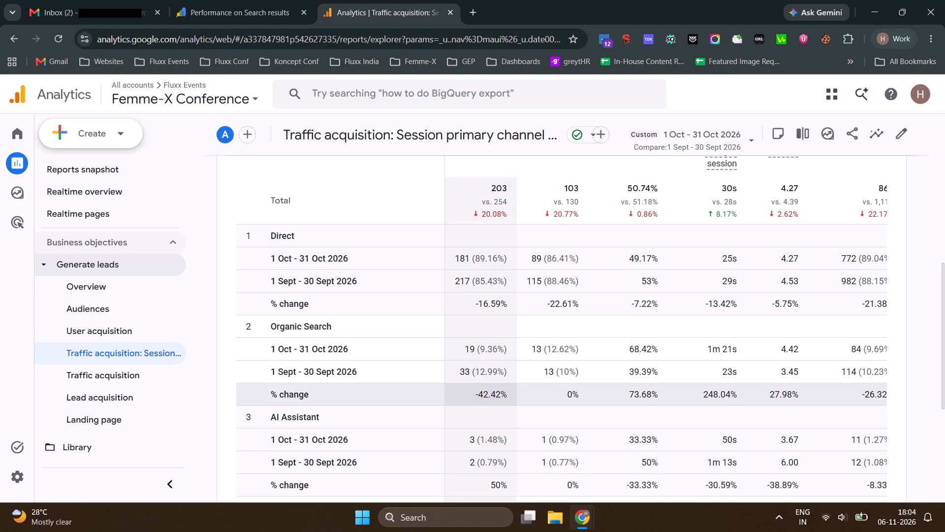
key("ctrl+c")
key("alt+Tab")
key("ctrl+shift+v")
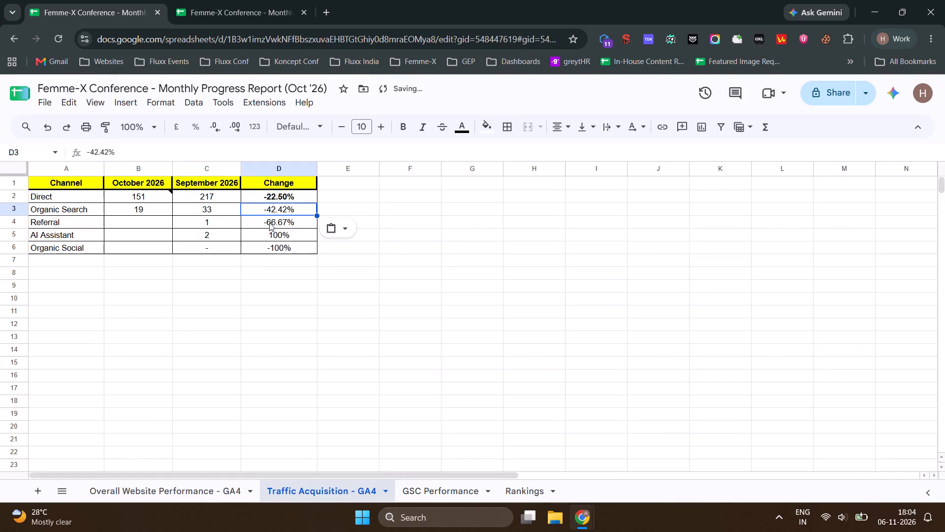
Check Referral's October sessions in Analytics and enter "-" for them in B4.
left_click(164, 223)
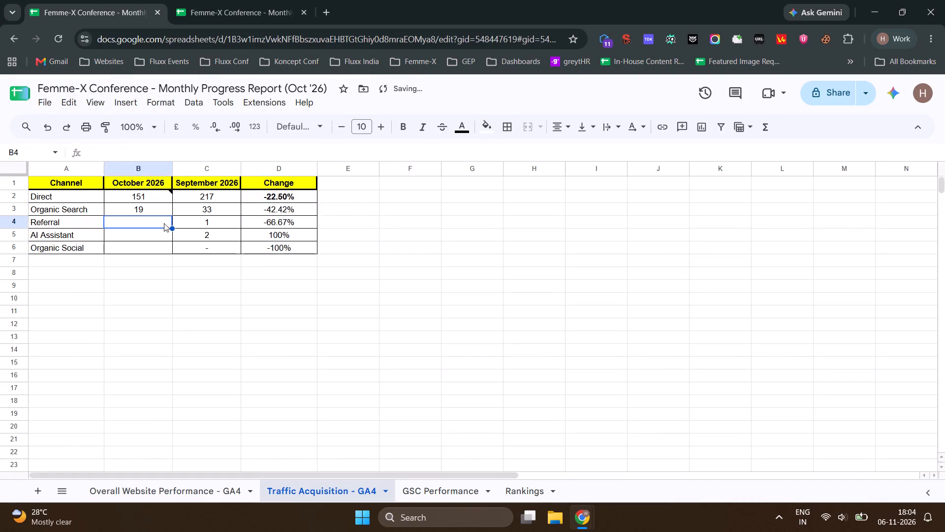
key("alt+Tab")
scroll(456, 408, "down", 2)
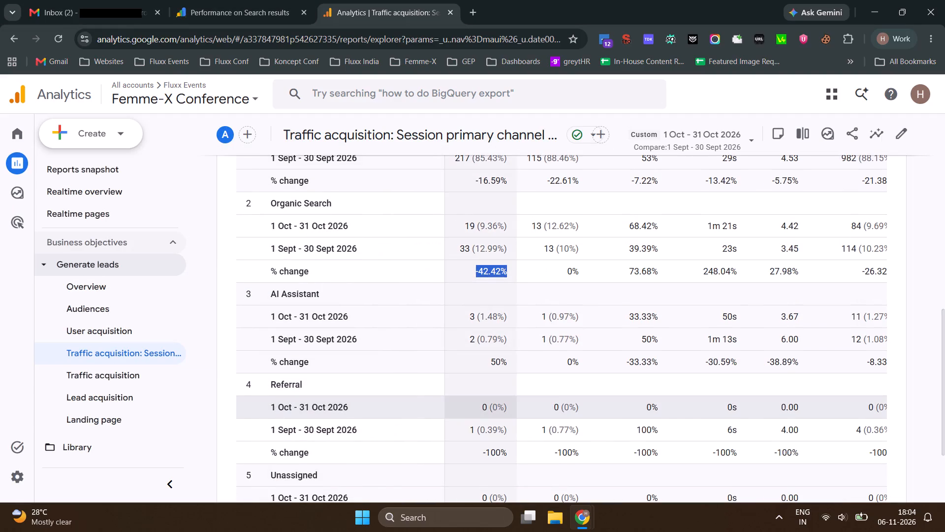
key("alt+Tab")
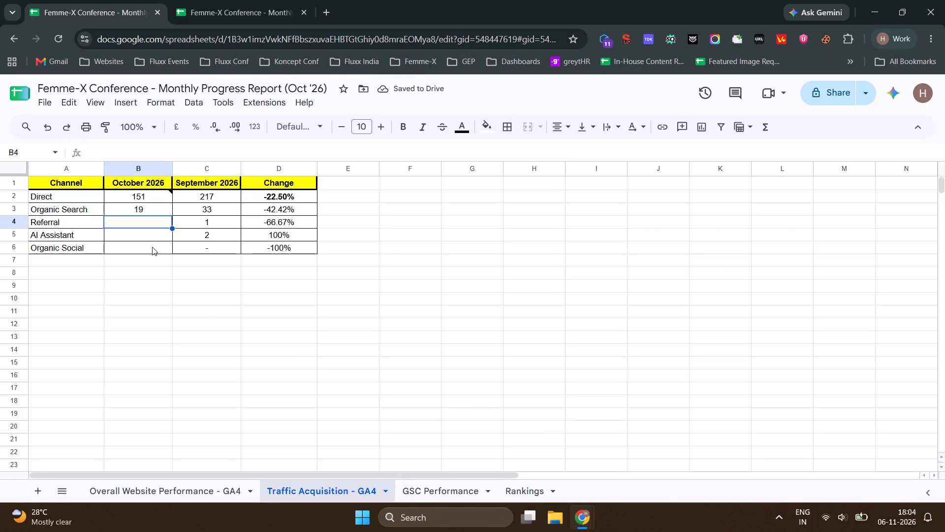
key("0")
key("Right")
key("Left")
key("minus")
key("Return")
Copy Referral's sessions change, -100%, from Analytics into the Change cell D4 as plain text.
key("Up")
key("Right")
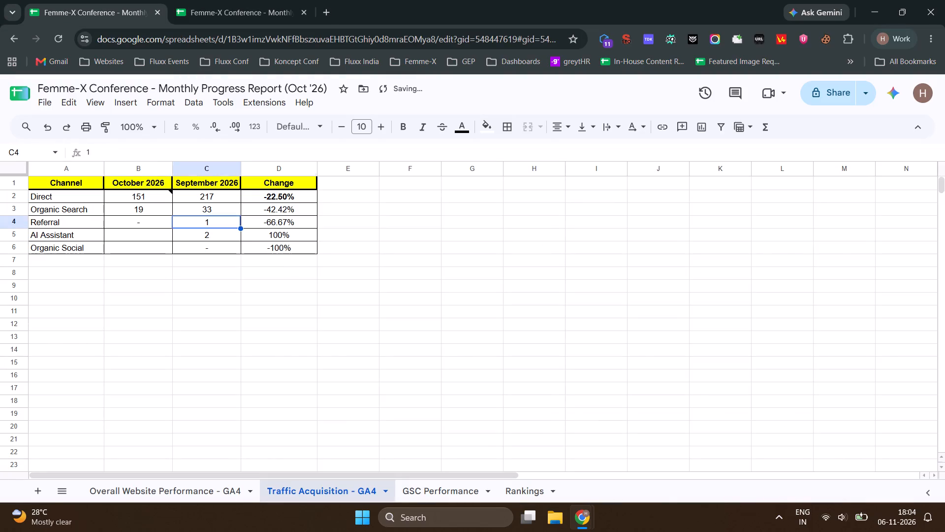
key("Right")
key("alt+Tab")
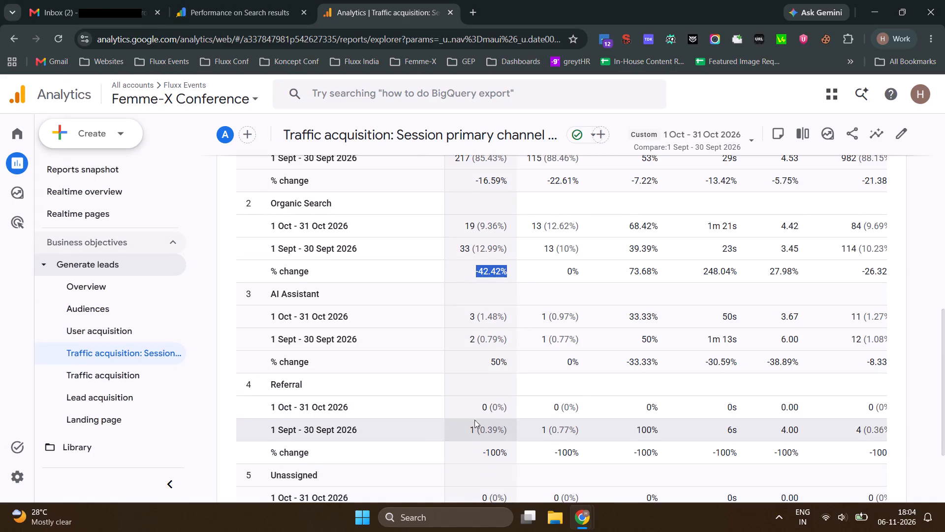
triple_click(500, 453)
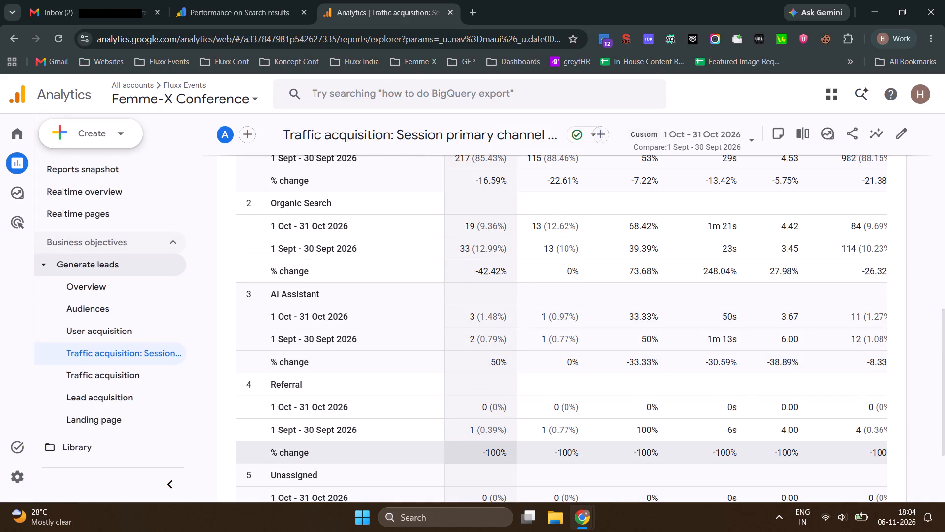
key("ctrl+c")
key("alt+Tab")
key("ctrl+shift+v")
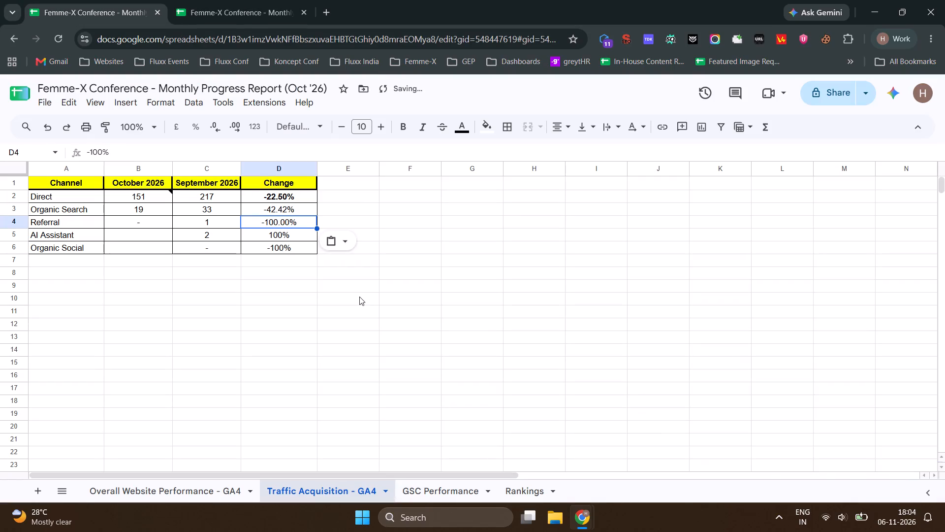
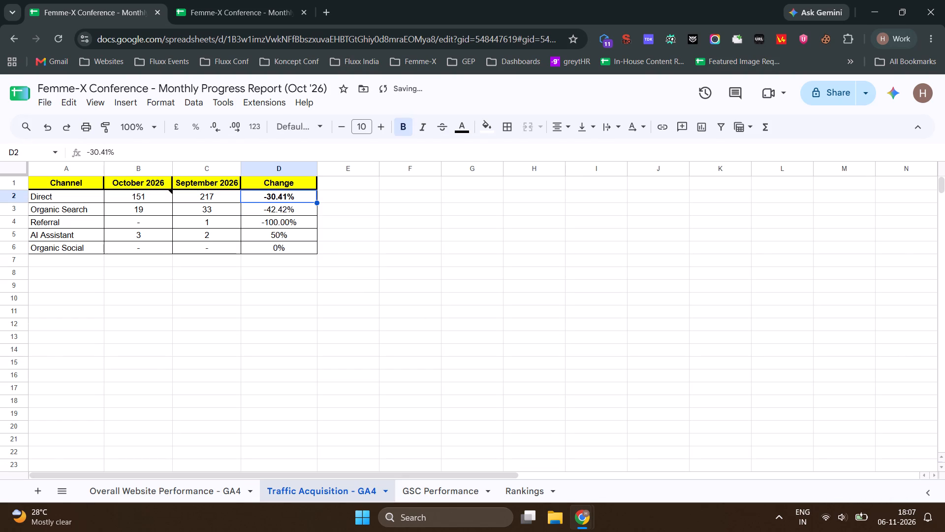
Remove the bold formatting from Direct's Change value in D2 and return to cell A1.
key("ctrl+b")
key("Left")
key("Left")
key("Left")
key("Left")
key("Up")
key("Up")
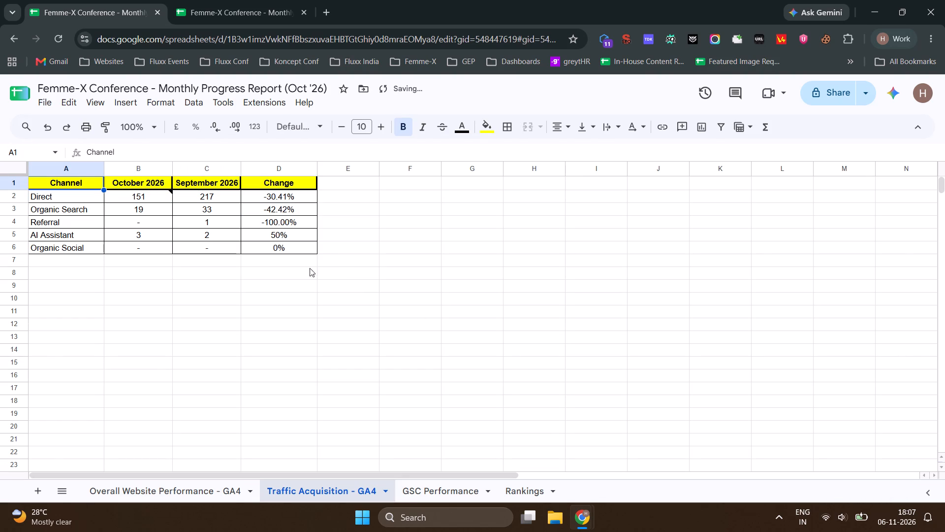
On the GSC Performance sheet, copy the October 2026 values B2:B5 into the September 2026 column from C2.
left_click(470, 496)
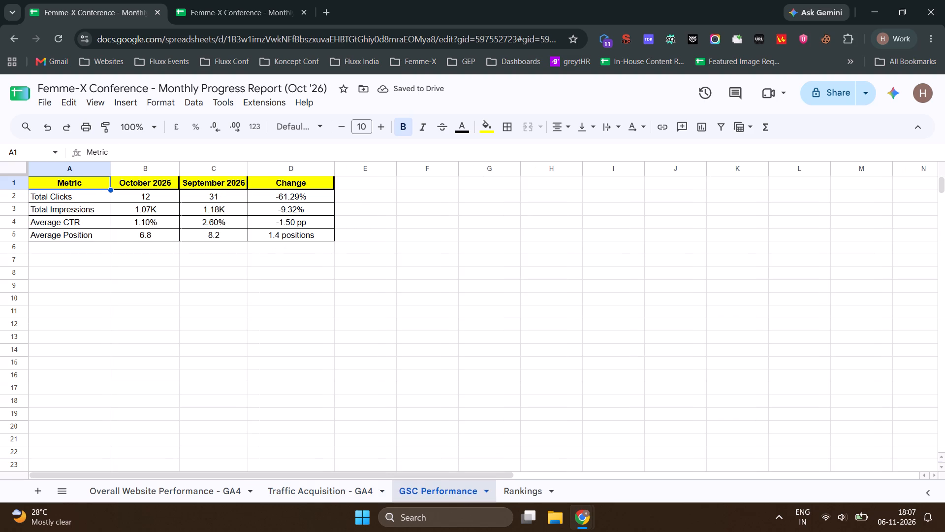
left_click_drag(151, 197, 160, 217)
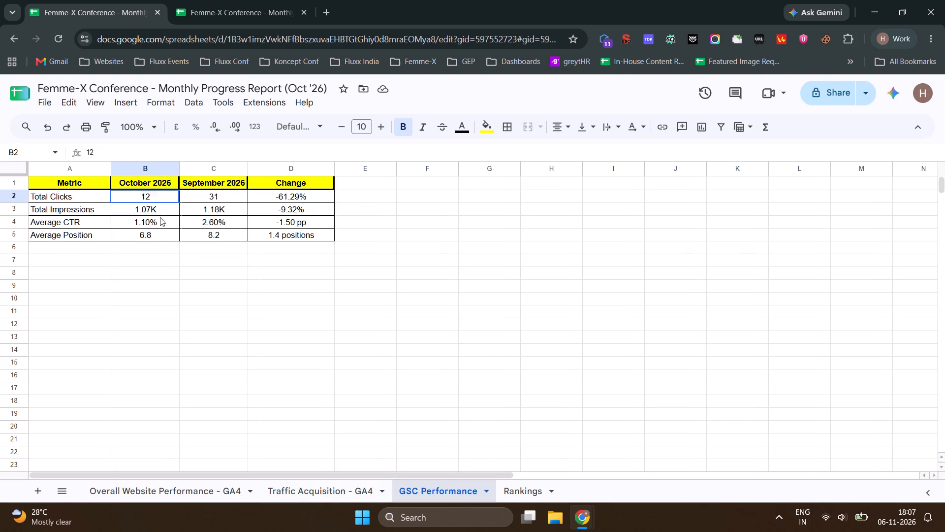
left_click_drag(160, 217, 166, 236)
key("ctrl+c")
left_click(220, 196)
key("ctrl+v")
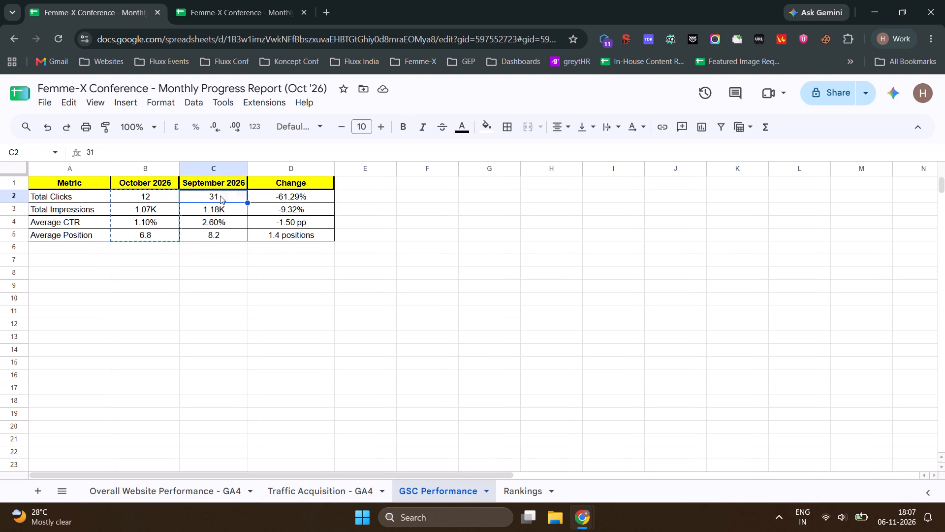
Clear the old October 2026 values in B2:B5 of the GSC Performance sheet.
left_click_drag(156, 199, 162, 232)
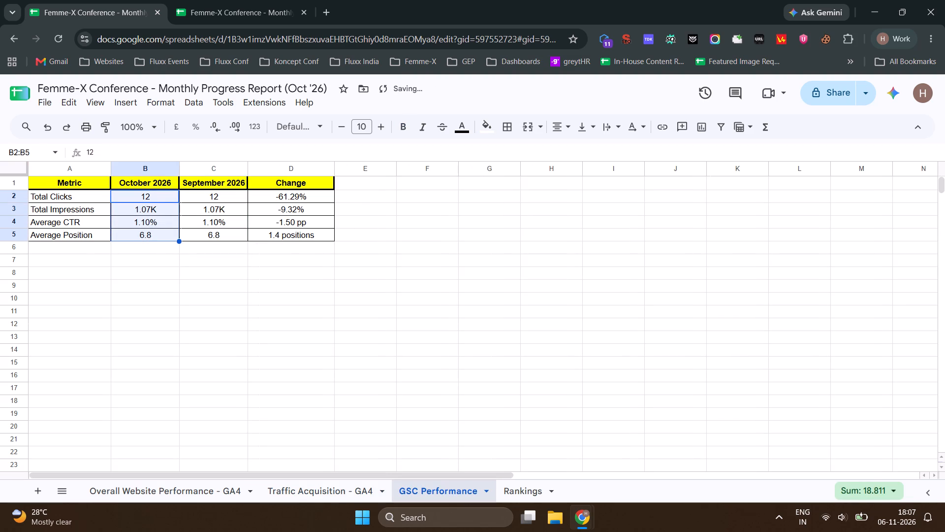
key("Delete")
left_click(151, 195)
Switch to Google Search Console and change the Performance report to the femmex.fluxxconference.com property.
key("alt+Tab")
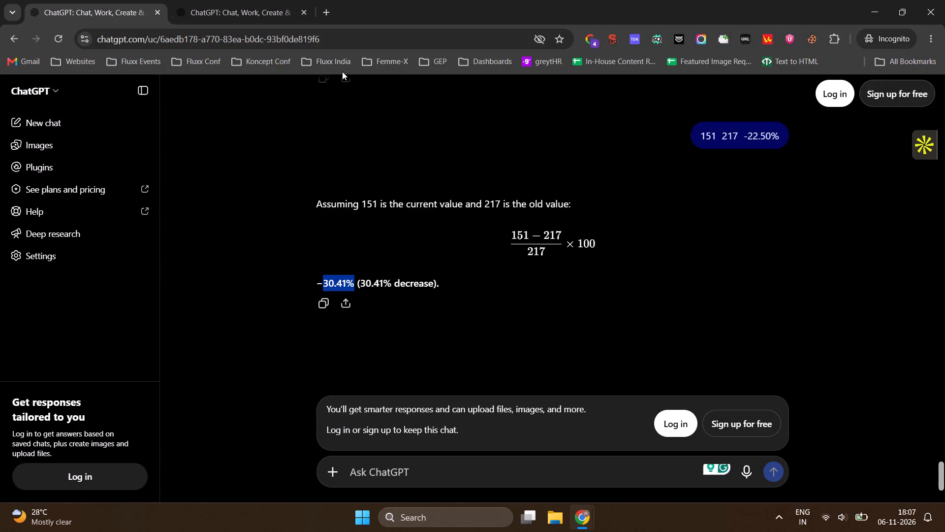
key("alt+Tab")
key("alt+Tab")
key("alt+Tab")
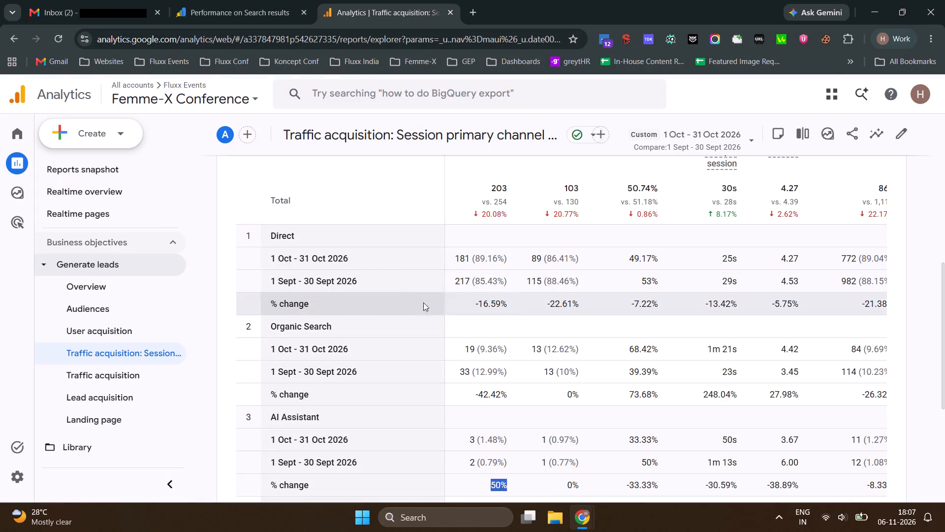
left_click(252, 0)
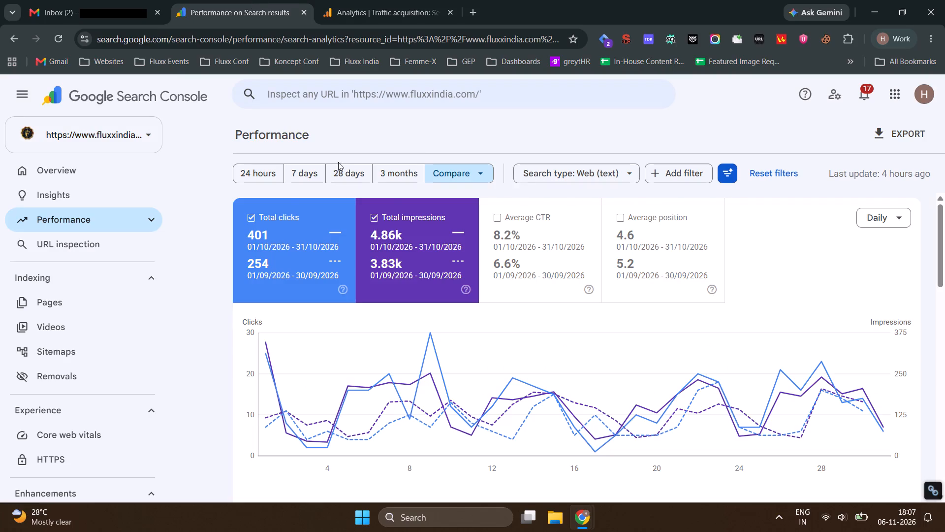
left_click(149, 124)
left_click(135, 201)
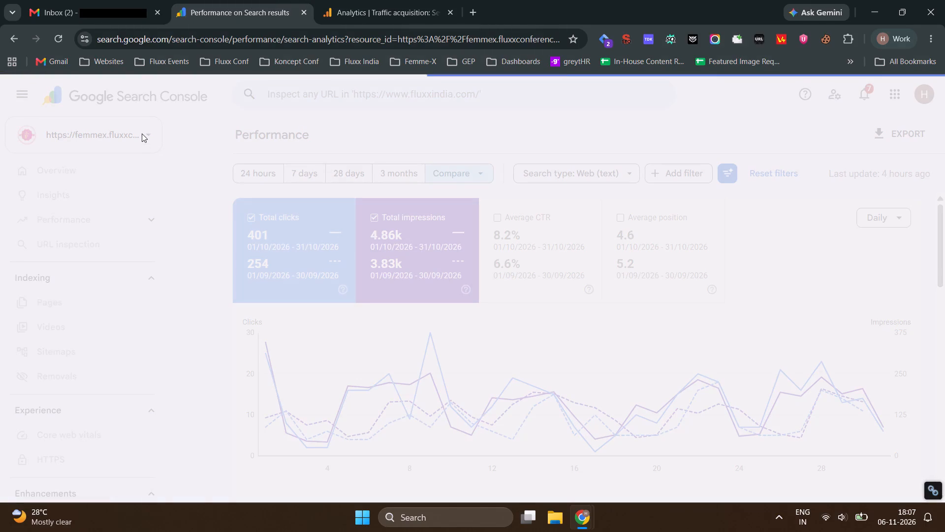
left_click(142, 133)
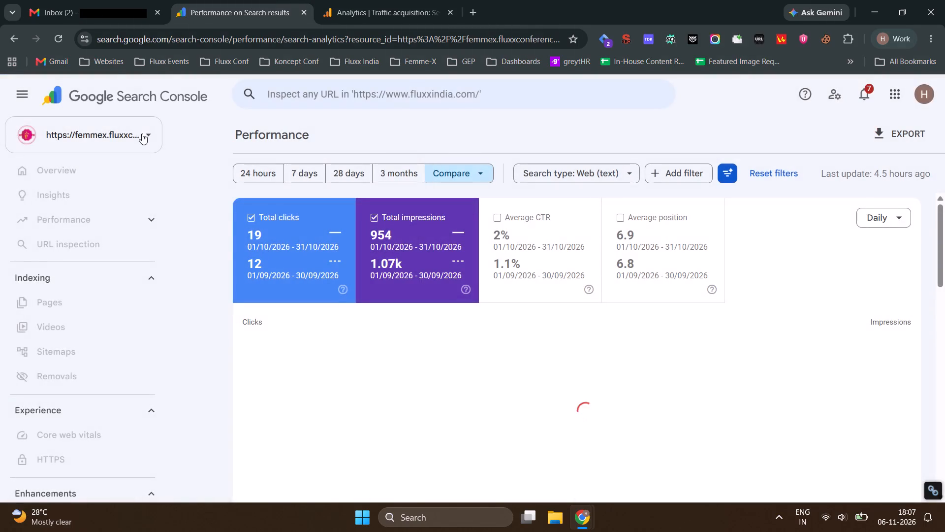
scroll(129, 344, "down", 3)
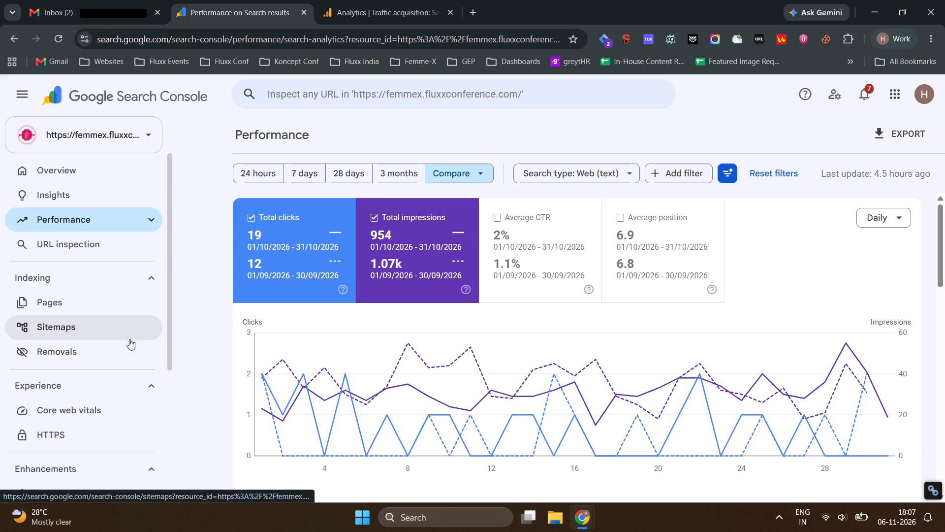
left_click(396, 127)
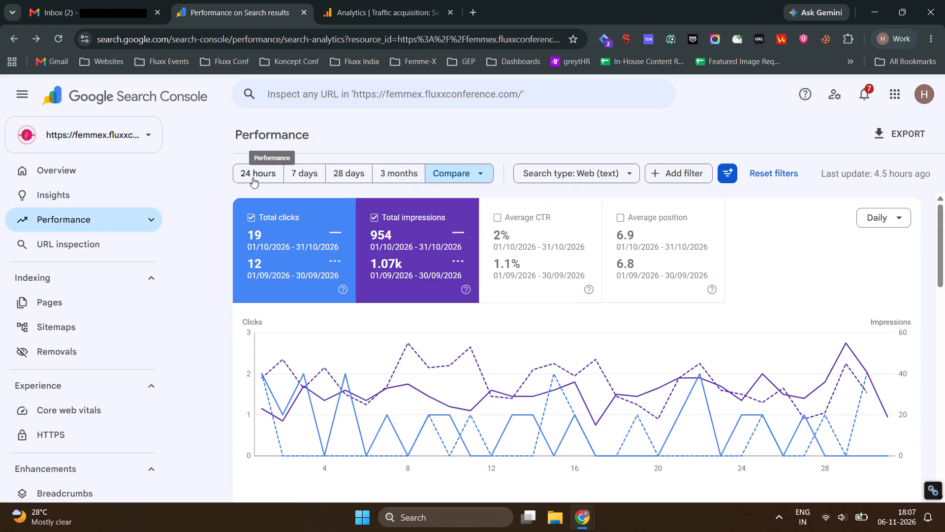
In the GSC Performance sheet, enter October's Search Console Total Clicks as 19 in B2 and Total Impressions as 954 in B3.
key("alt+Tab")
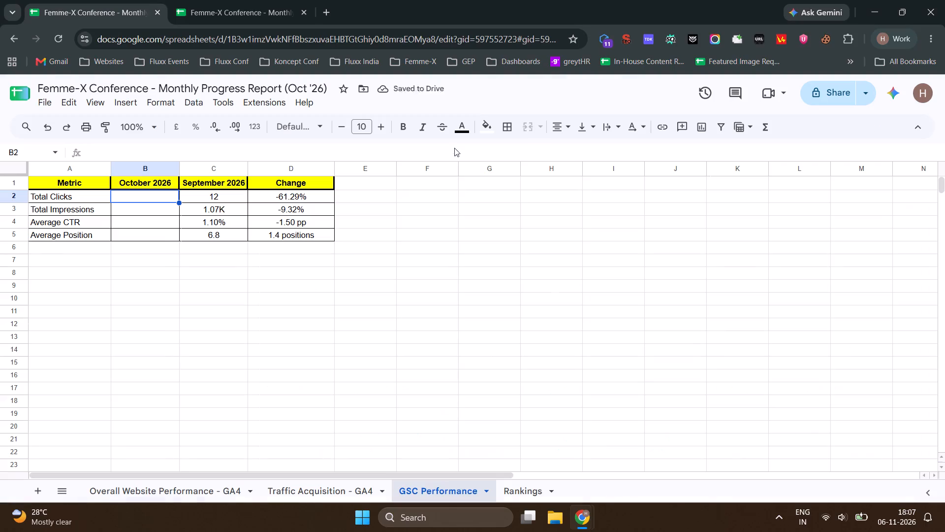
type("19")
key("Return")
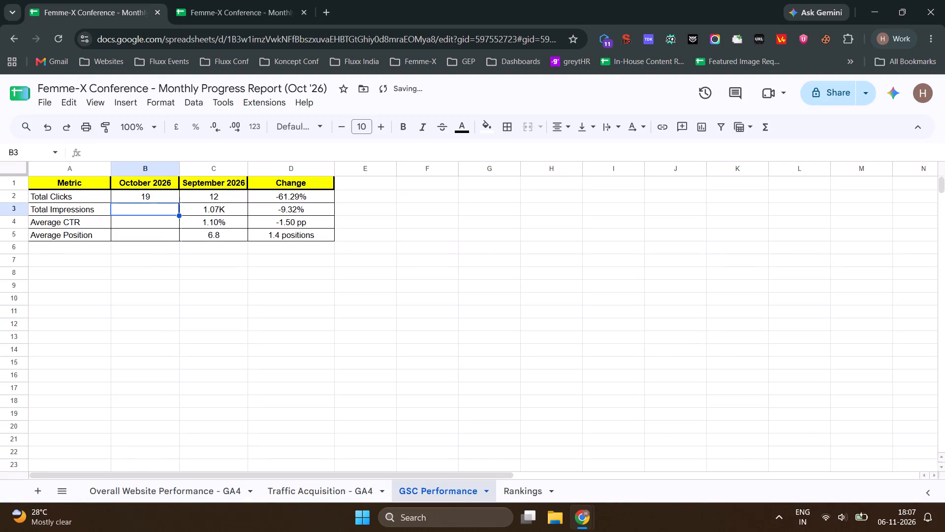
key("alt+Tab")
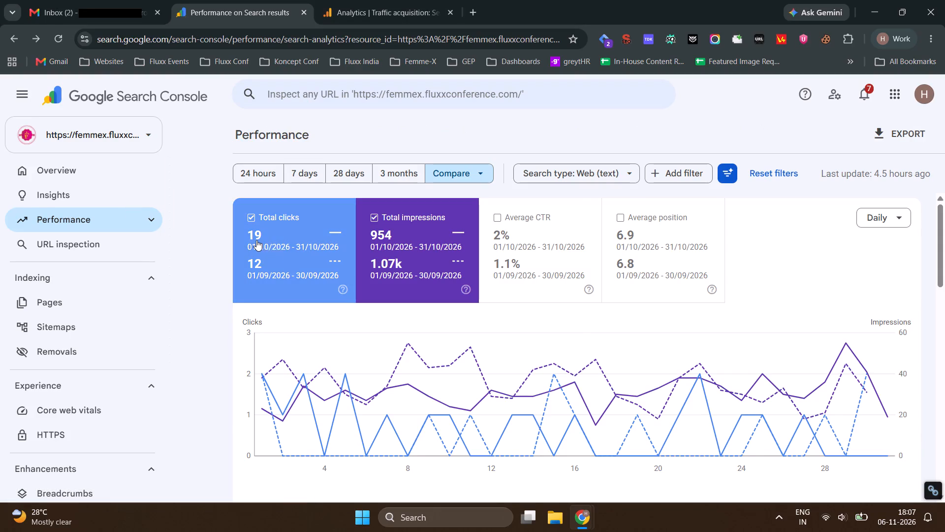
key("alt+Tab")
key("9")
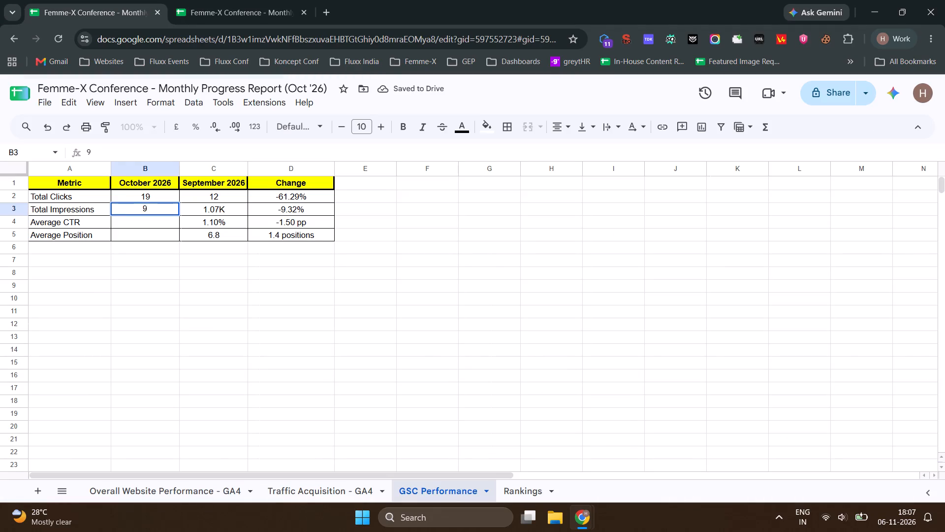
type("54")
key("Return")
Enter October's Average CTR as 2% in B4 and Average Position as 6.9 in B5 from Search Console.
key("alt+Tab")
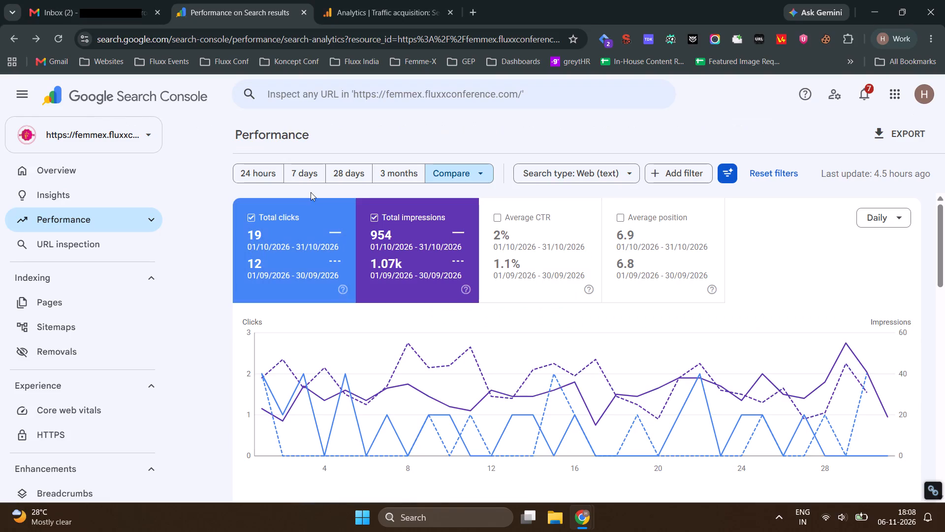
key("alt+Tab")
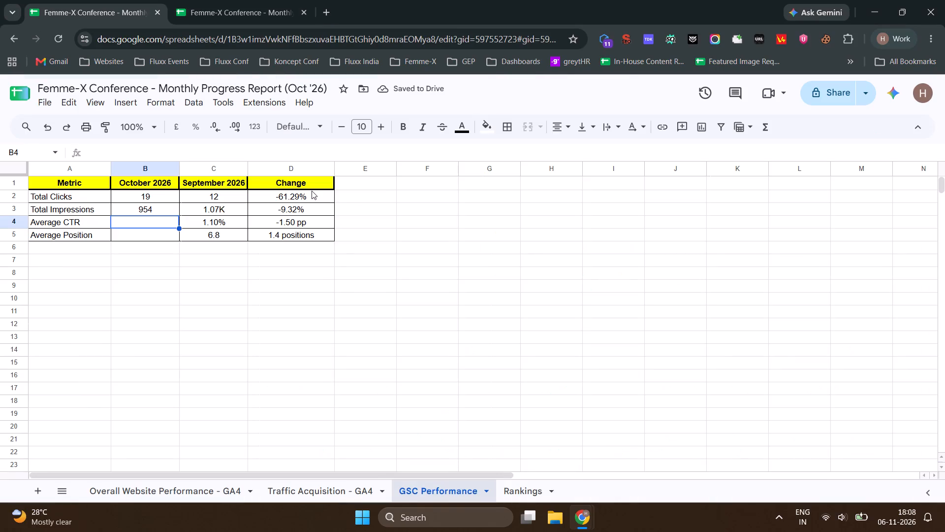
key("2")
key("Return")
key("alt+Tab")
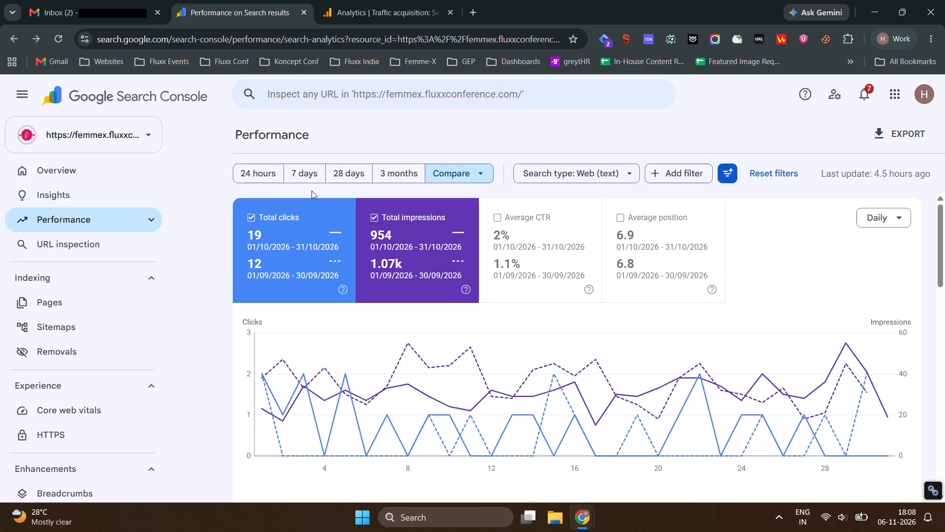
key("alt+Tab")
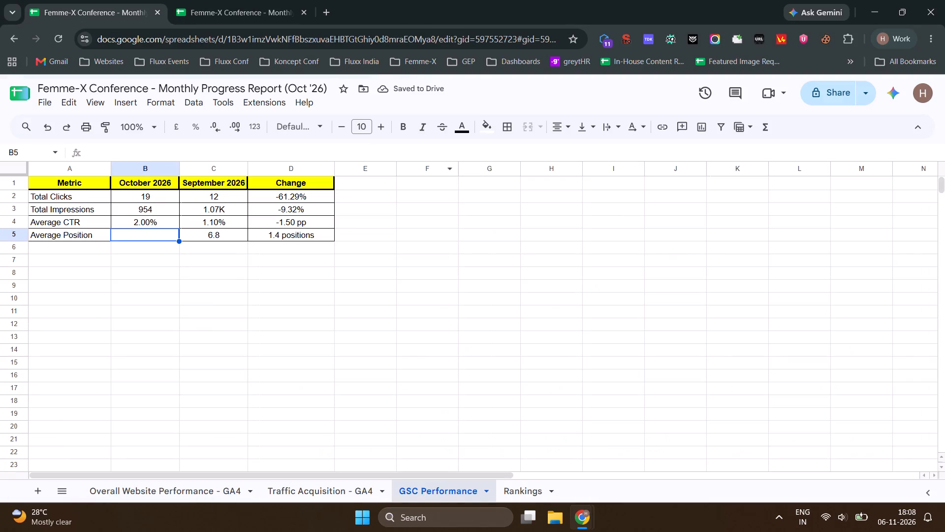
type("6.9")
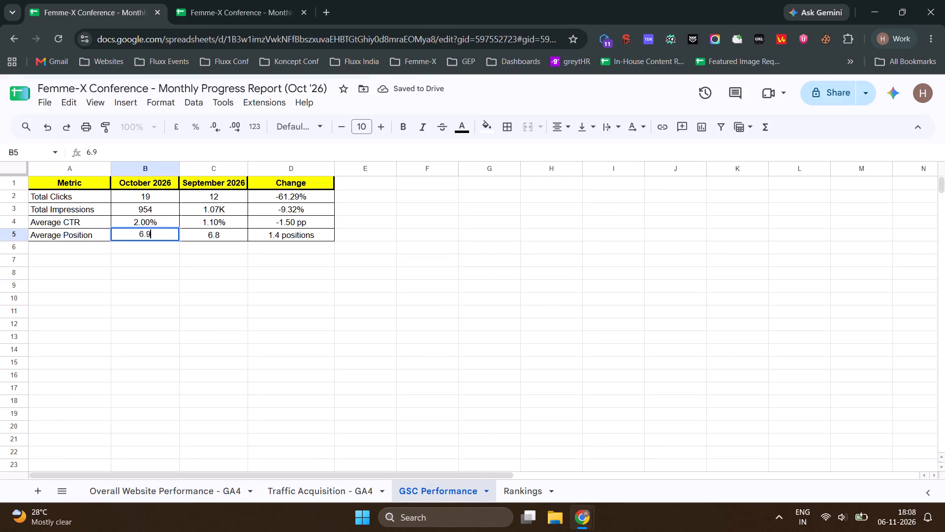
key("Return")
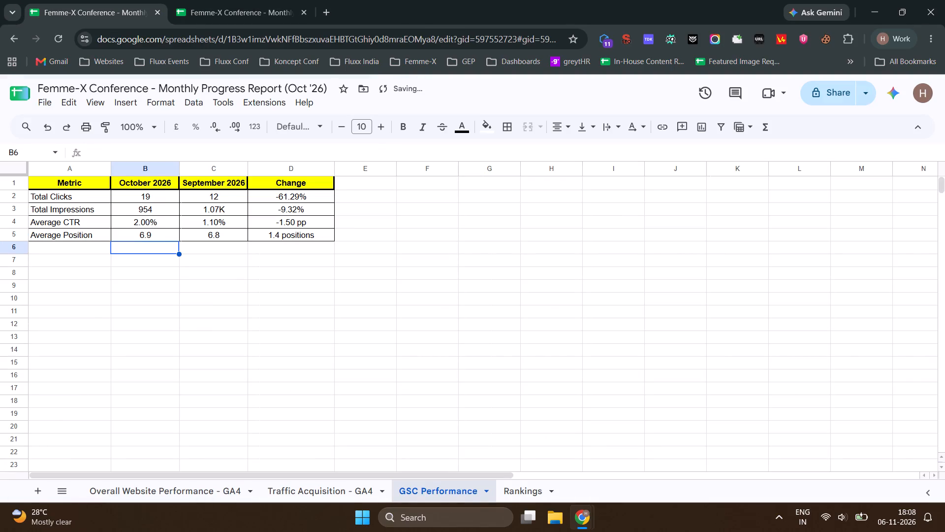
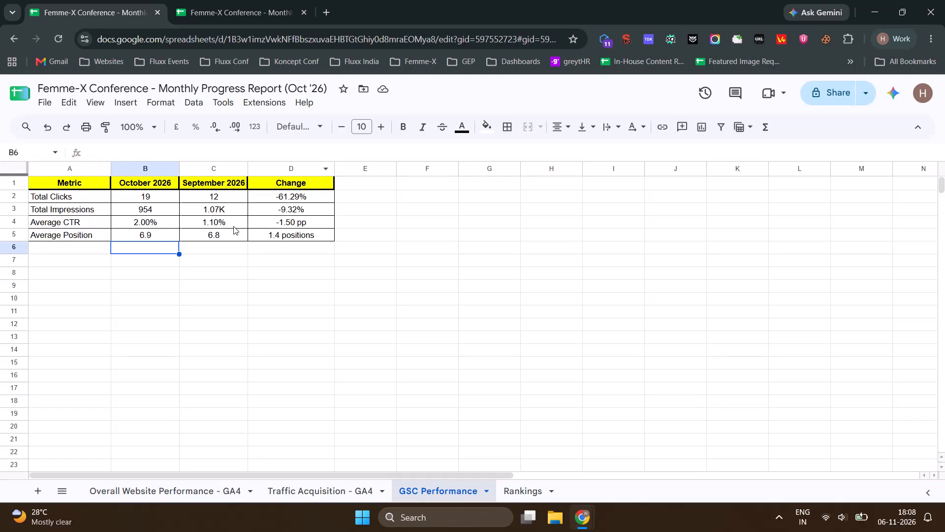
left_click_drag(149, 185, 290, 225)
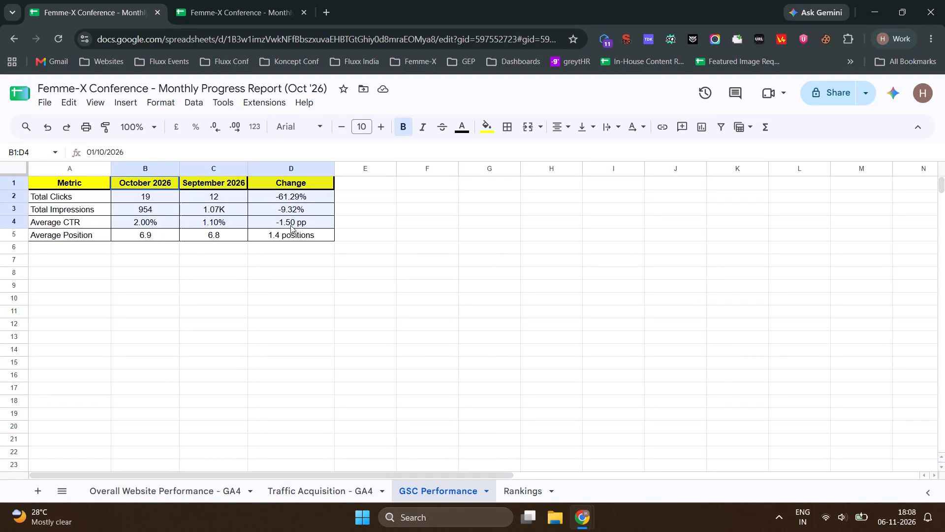